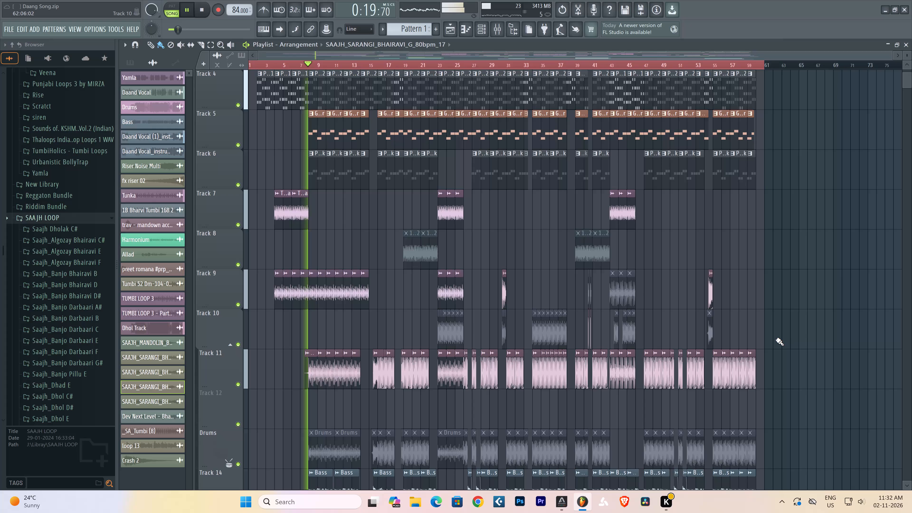
Look over the arrangement's clips from Track 4 down to Track 23 while the song plays.
right_click(784, 325)
scroll(741, 295, up, 1)
scroll(741, 295, down, 1)
scroll(741, 295, up, 1)
scroll(741, 295, down, 3)
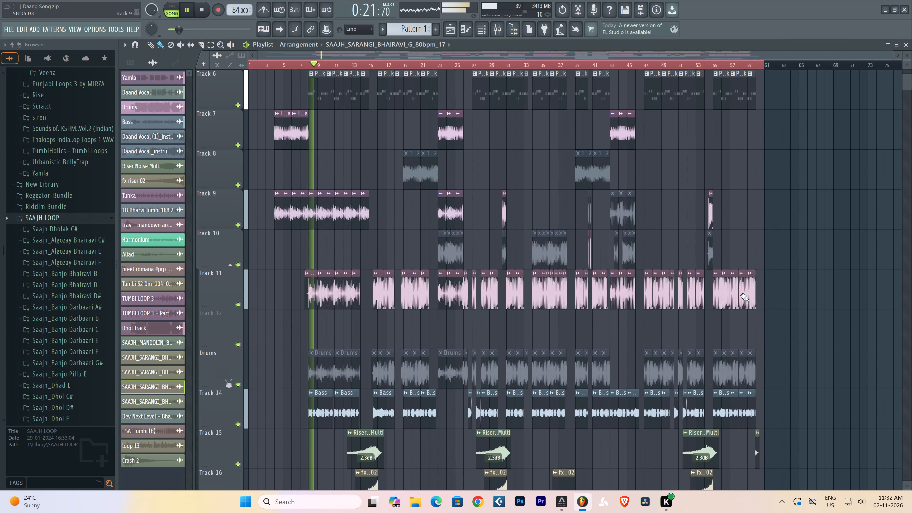
scroll(741, 295, down, 7)
scroll(741, 295, up, 1)
scroll(741, 295, down, 1)
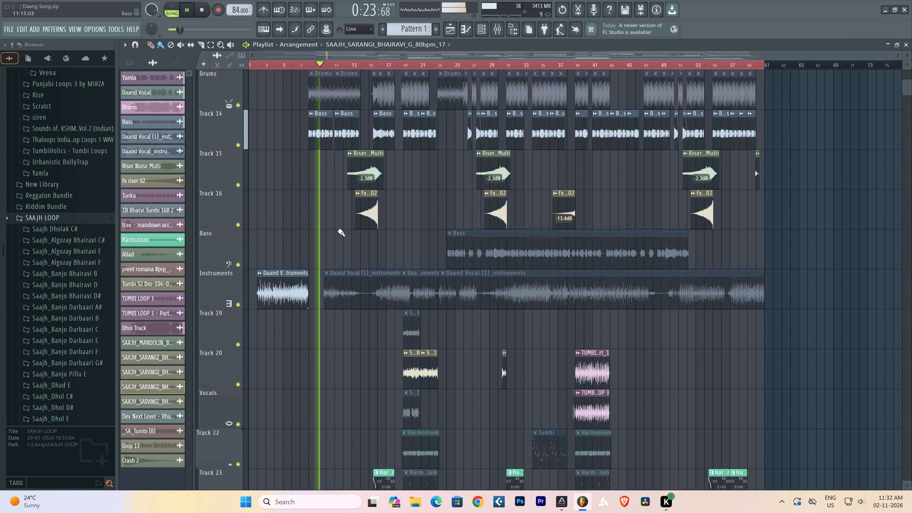
Collapse the SAAJH LOOP folder in the sample browser.
click(76, 218)
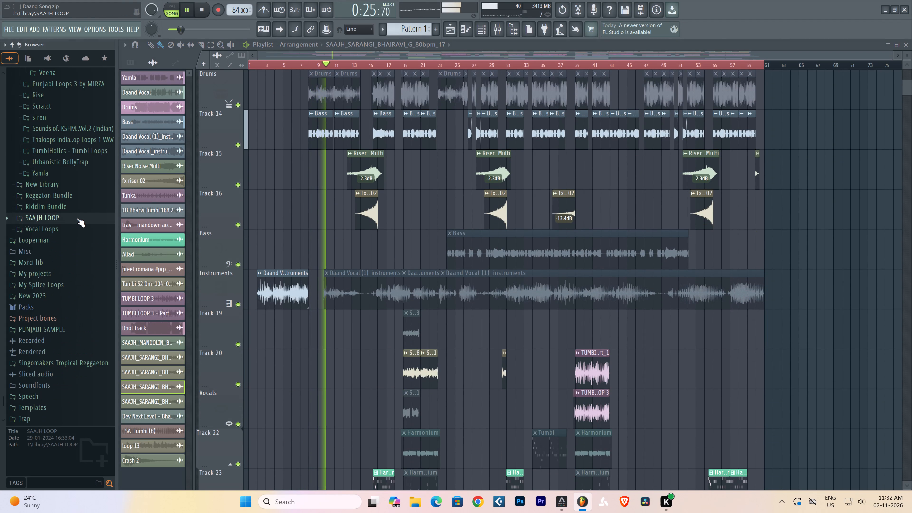
click(76, 218)
click(87, 196)
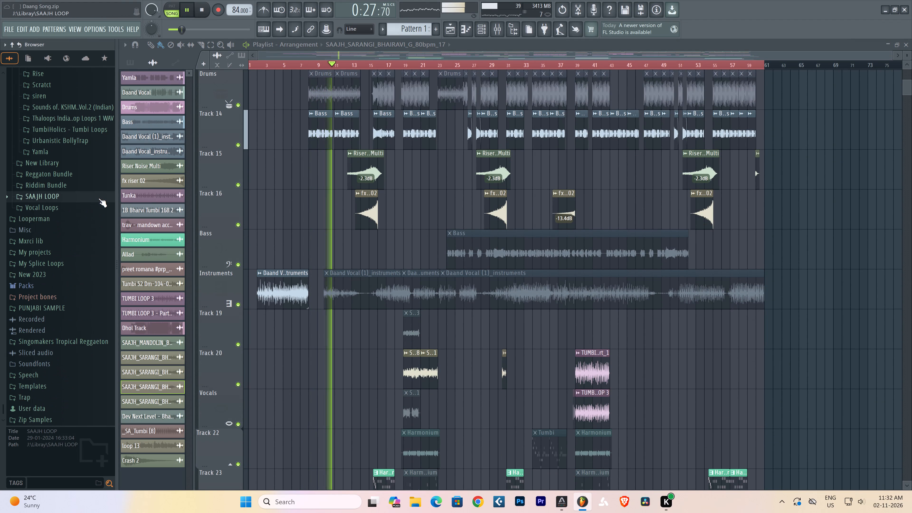
Listen to the song and review the playlist clips on the lower tracks, then back up to Track 1.
scroll(571, 260, up, 4)
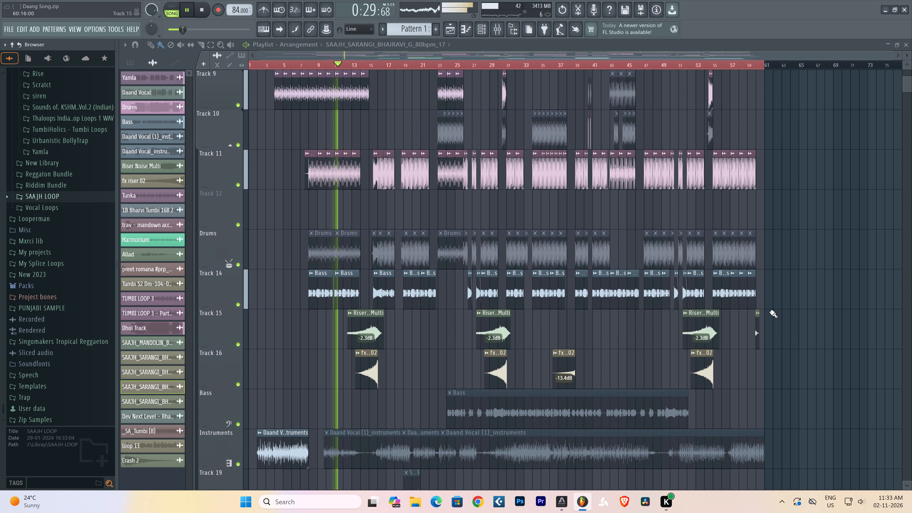
scroll(834, 321, down, 3)
scroll(834, 321, up, 1)
scroll(834, 321, down, 2)
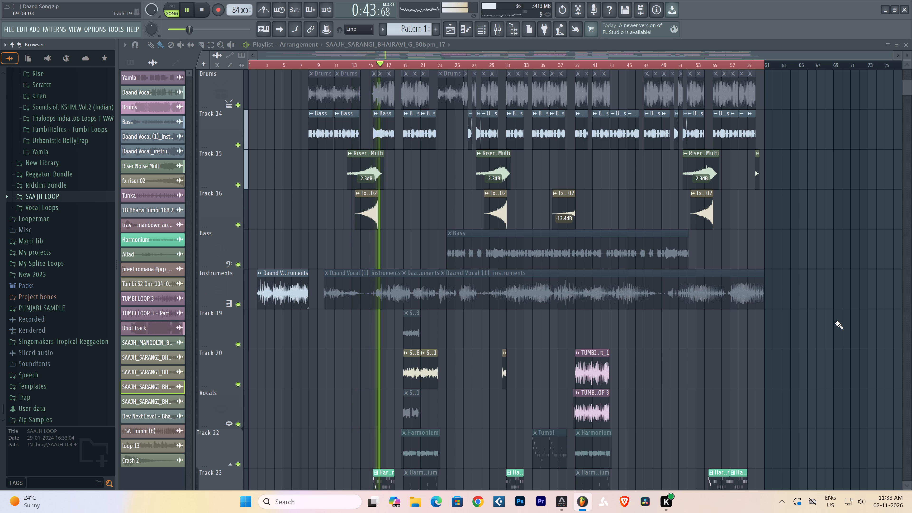
scroll(835, 322, up, 10)
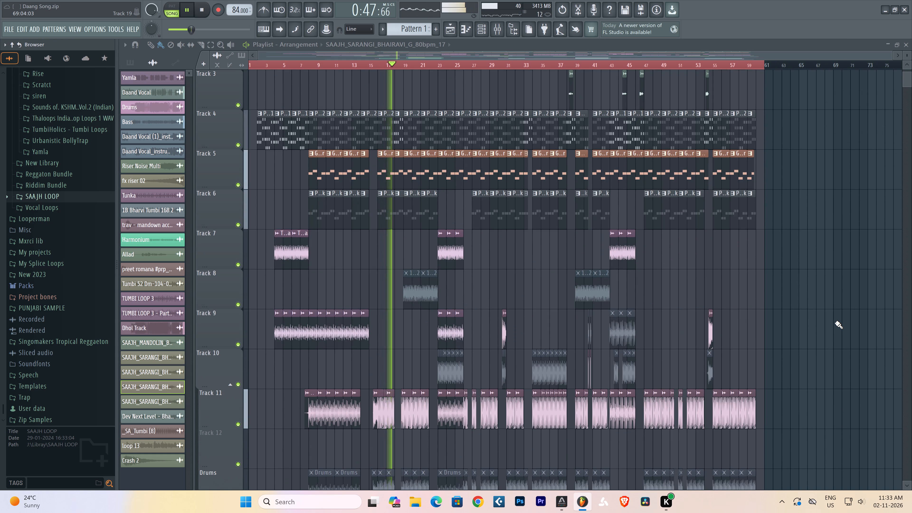
scroll(793, 304, up, 9)
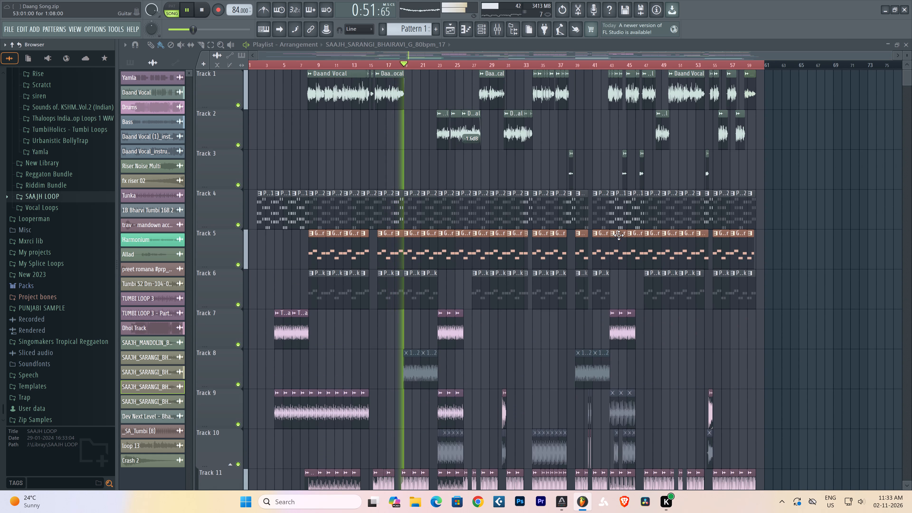
scroll(389, 64, up, 1)
scroll(389, 64, down, 1)
scroll(389, 64, up, 3)
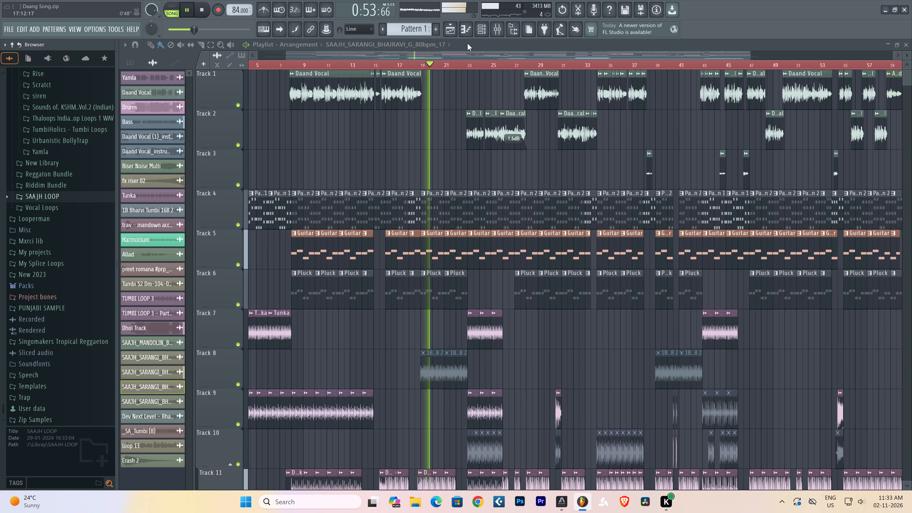
Open the Fruity Limiter on the SAAJH_SARANGI_BHAIRAVI mixer track and set its gain to about 1.8 dB.
click(493, 32)
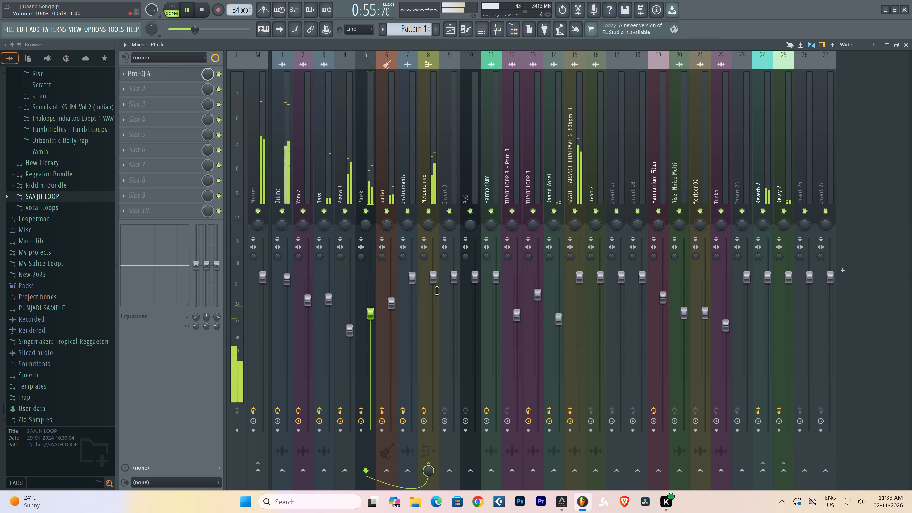
right_click(581, 280)
click(594, 282)
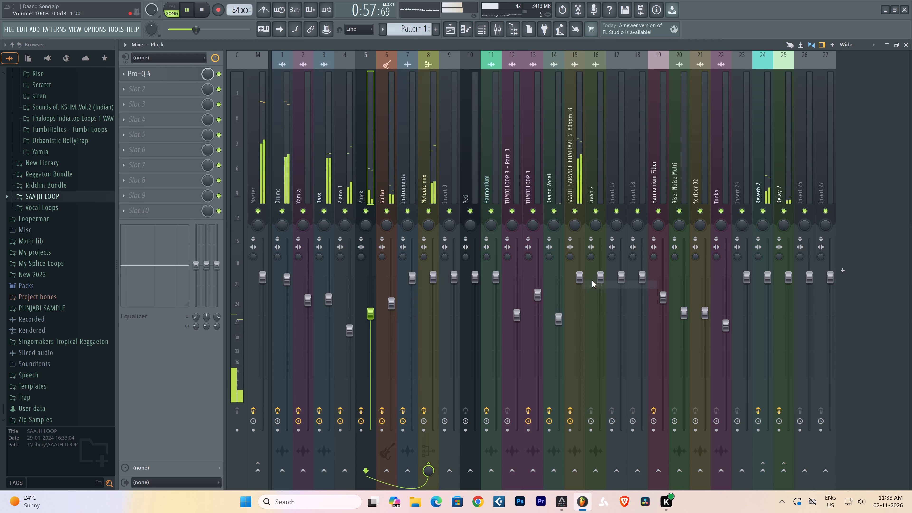
click(575, 171)
click(142, 101)
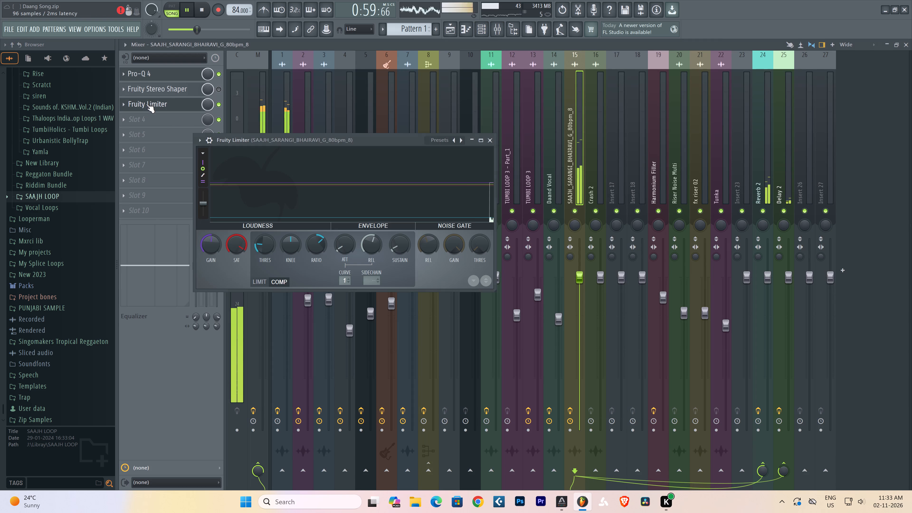
drag(217, 252, 218, 244)
drag(217, 252, 214, 253)
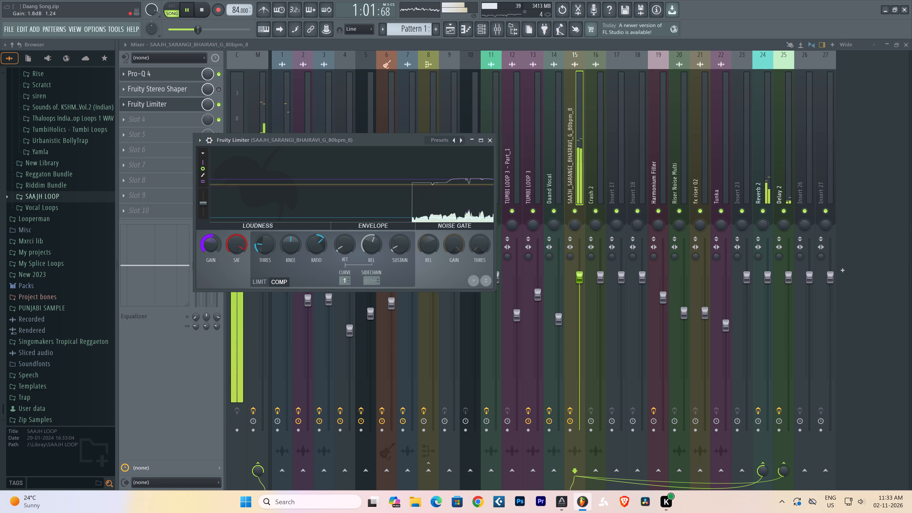
drag(214, 253, 213, 254)
click(211, 249)
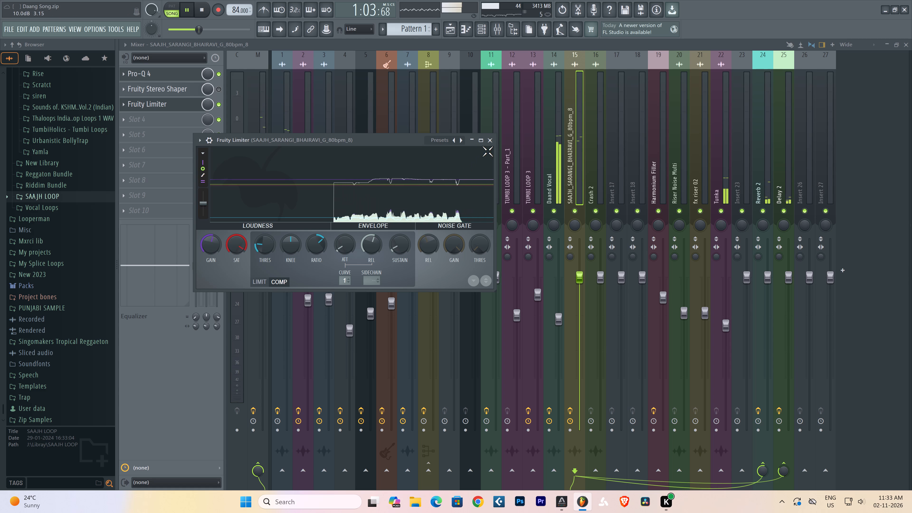
click(263, 242)
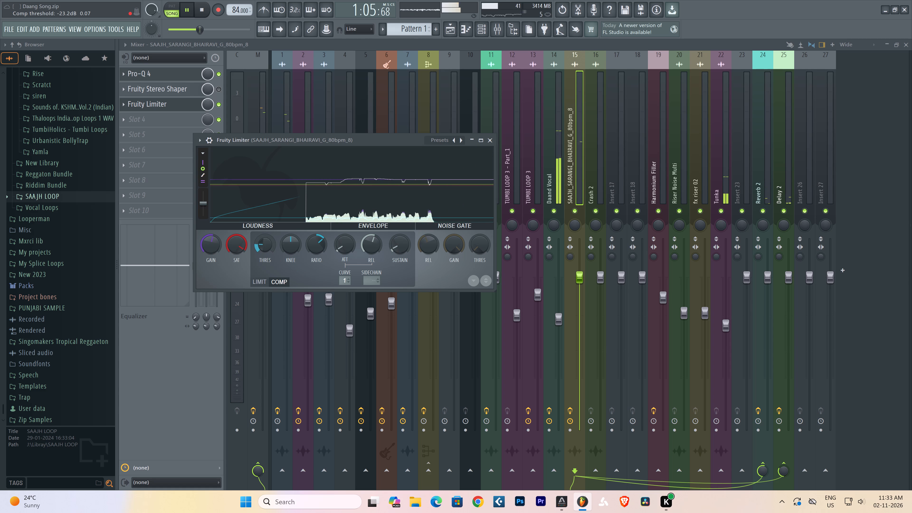
Replay the song from around bar 18 and set the sarangi limiter's gain to 2.1 dB.
drag(199, 29, 197, 30)
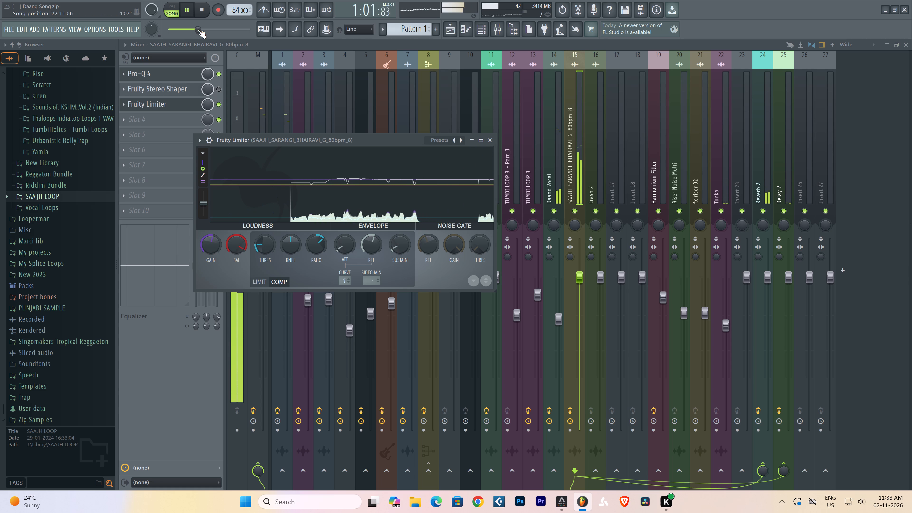
click(198, 29)
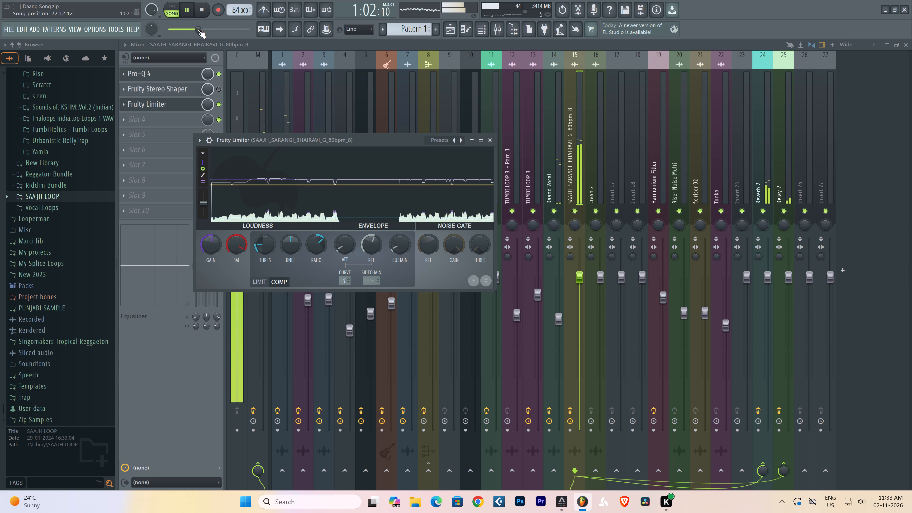
drag(197, 29, 190, 32)
click(192, 29)
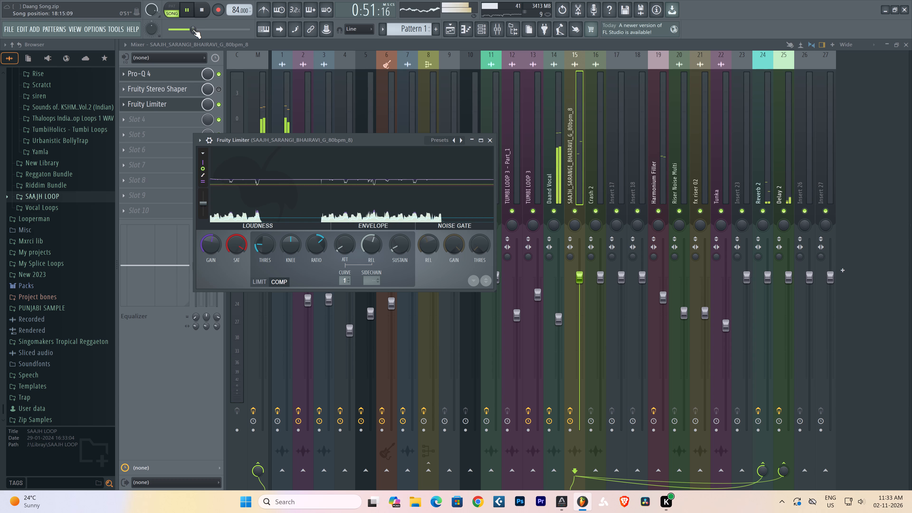
click(215, 249)
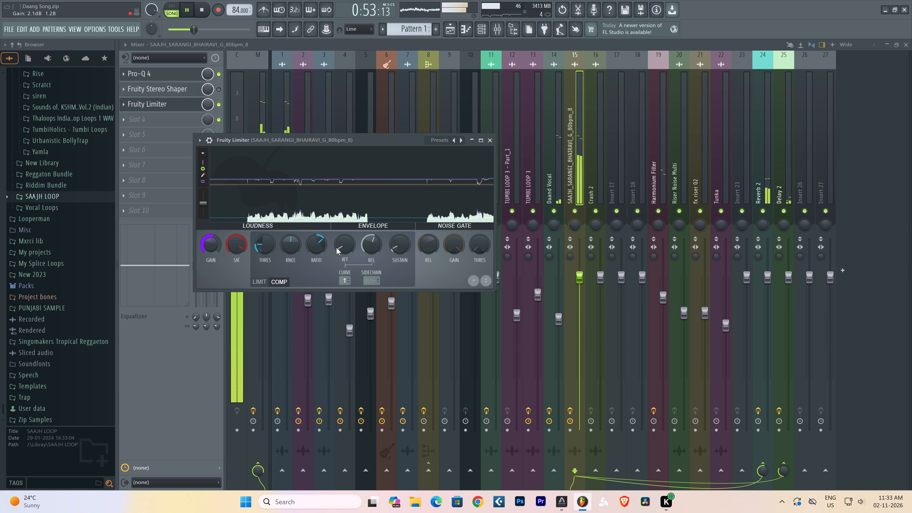
Adjust the sarangi mixer track's send level to Reverb 2.
drag(767, 478, 765, 489)
click(765, 472)
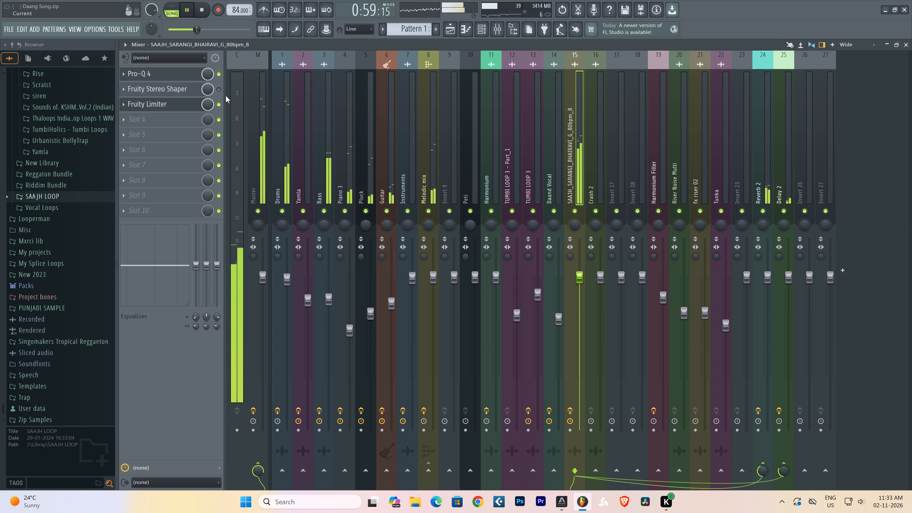
Compare the sarangi sound with Fruity Stereo Shaper switched on and off.
click(215, 88)
click(215, 88)
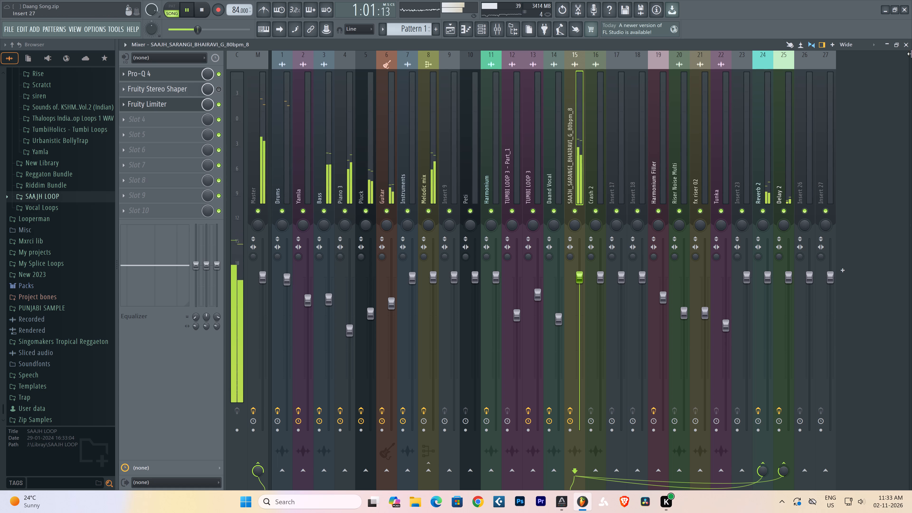
Solo Track 7, which holds the Tunka clips, in the playlist.
click(909, 43)
right_click(610, 160)
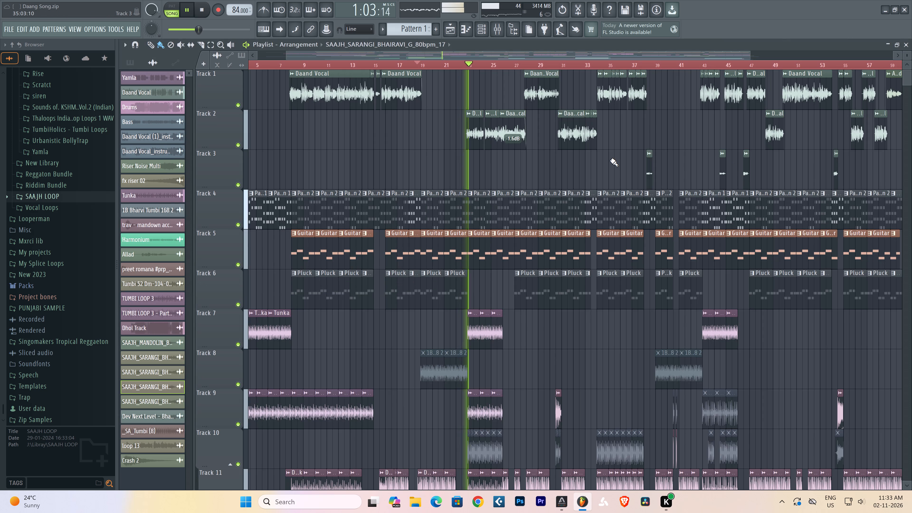
scroll(475, 59, up, 2)
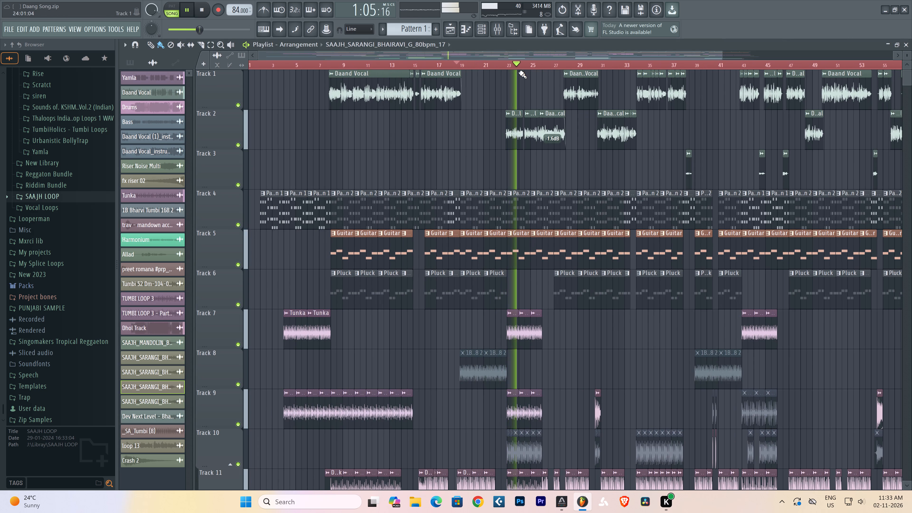
scroll(616, 358, down, 1)
right_click(242, 303)
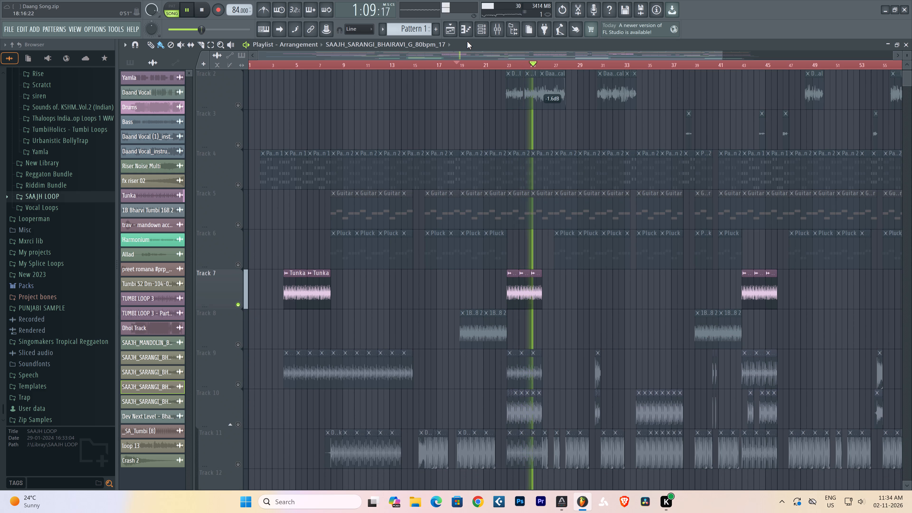
Replay the soloed Tunka clip from about bar 23 and raise the Tunka mixer track's volume slightly.
click(493, 28)
click(729, 190)
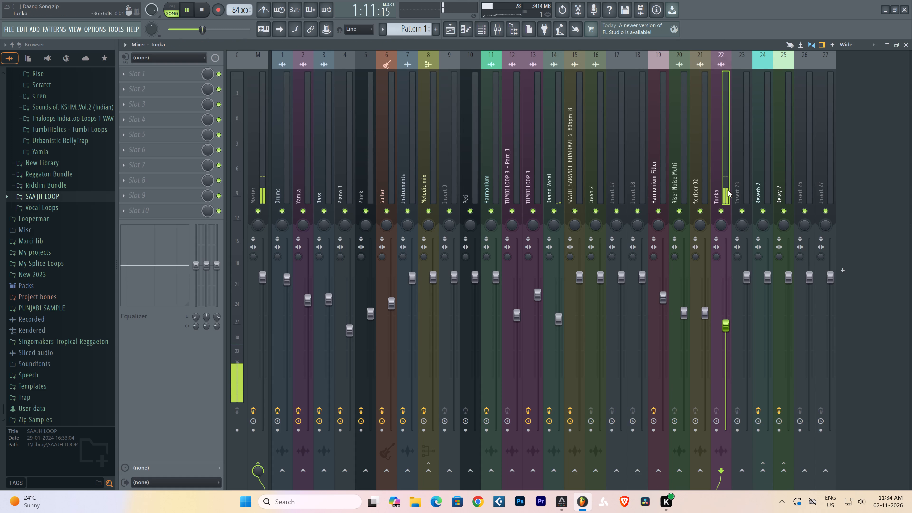
drag(904, 43, 901, 45)
click(508, 66)
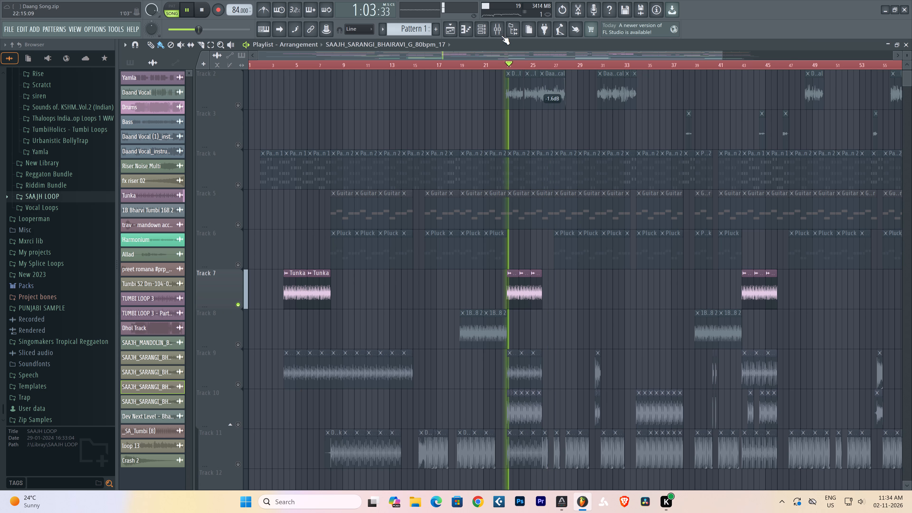
click(501, 32)
drag(726, 318, 726, 306)
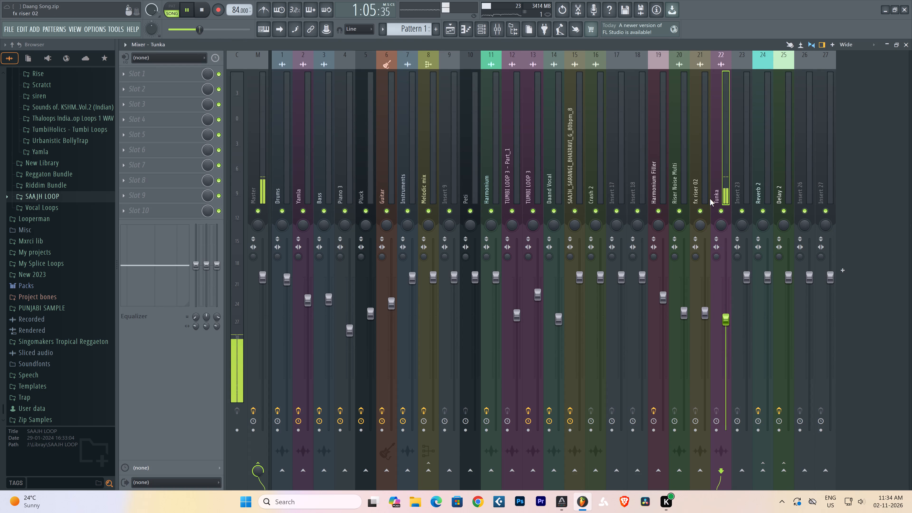
Load Fruity Parametric EQ 2 into the first effect slot of the Tunka mixer track.
click(146, 75)
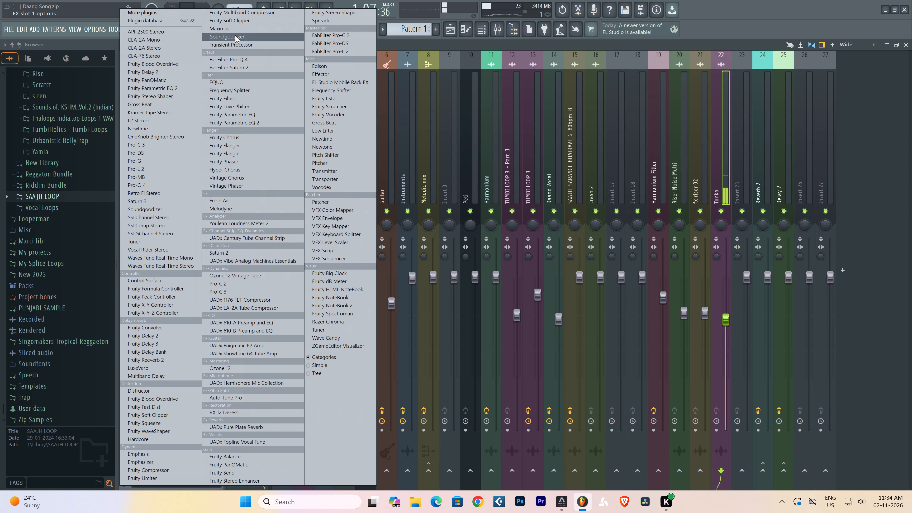
drag(250, 61, 254, 123)
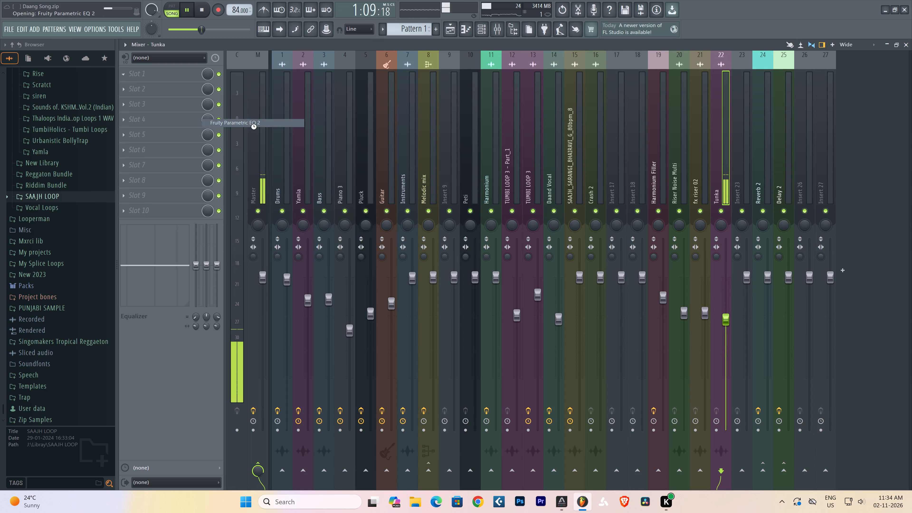
Change EQ band 1 on the Tunka track to a low pass filter with a steeper slope order.
drag(189, 171, 190, 196)
right_click(191, 179)
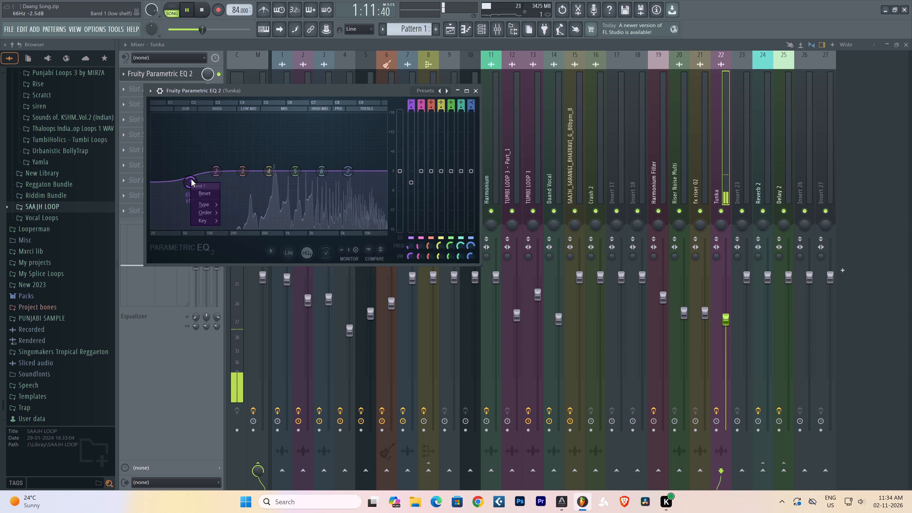
click(241, 211)
right_click(196, 180)
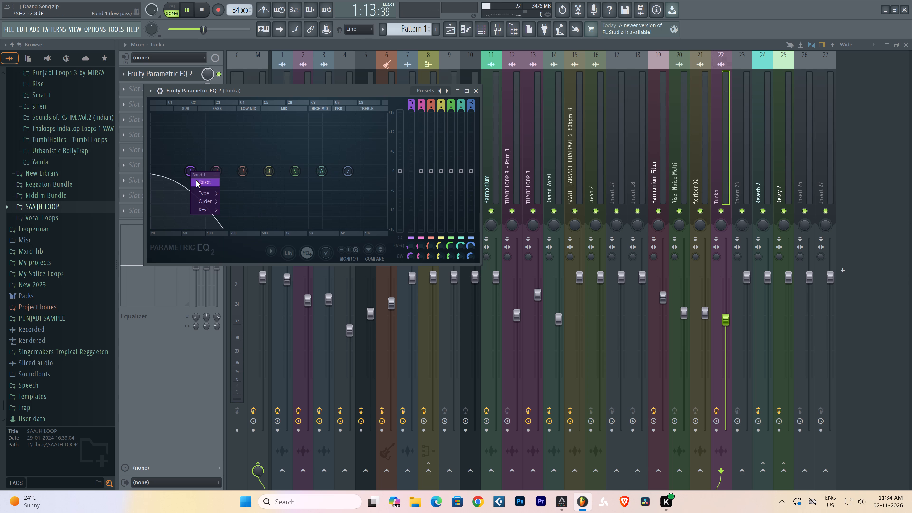
click(232, 206)
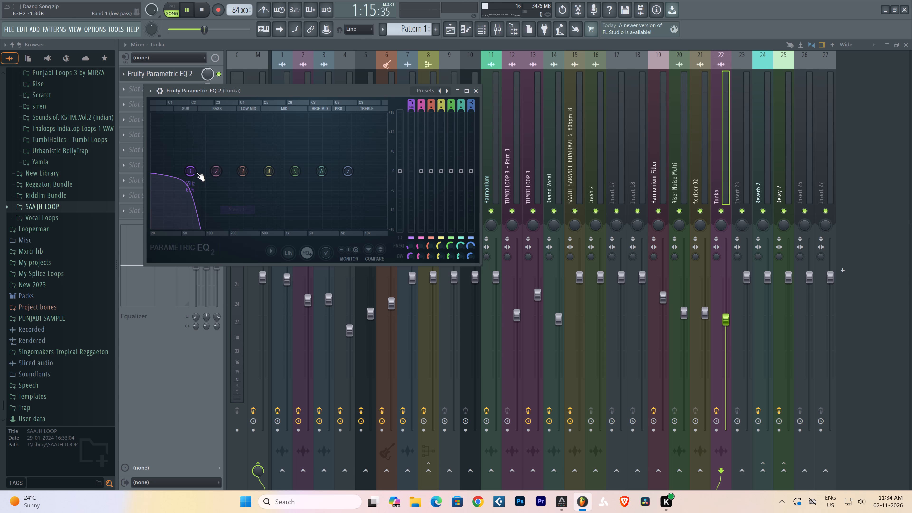
right_click(196, 172)
click(190, 172)
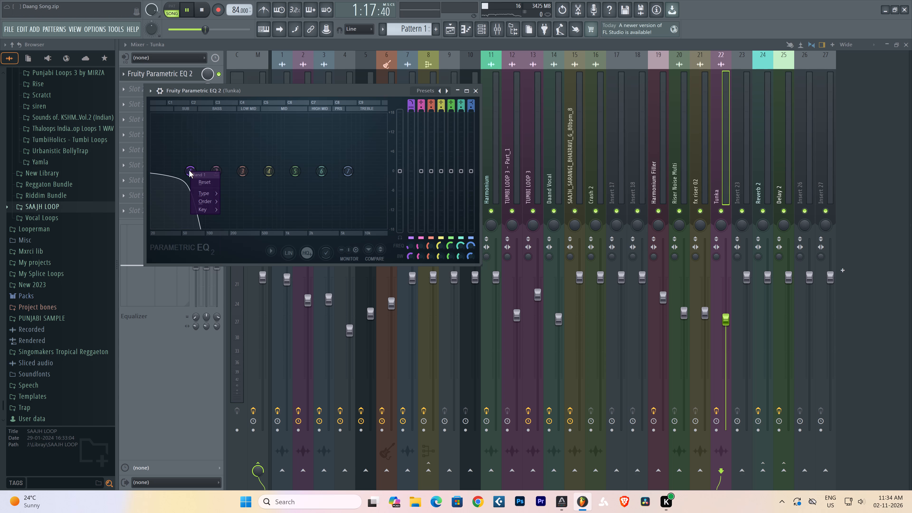
Shift the Tunka EQ's band 1 cutoff to about 244 Hz and change its type to high pass.
click(189, 170)
drag(189, 170, 241, 170)
key(space)
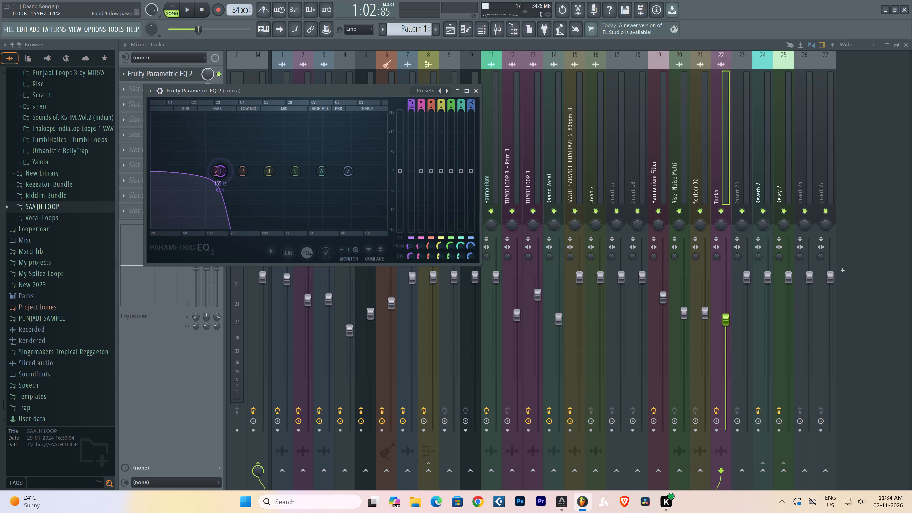
key(space)
drag(241, 170, 296, 171)
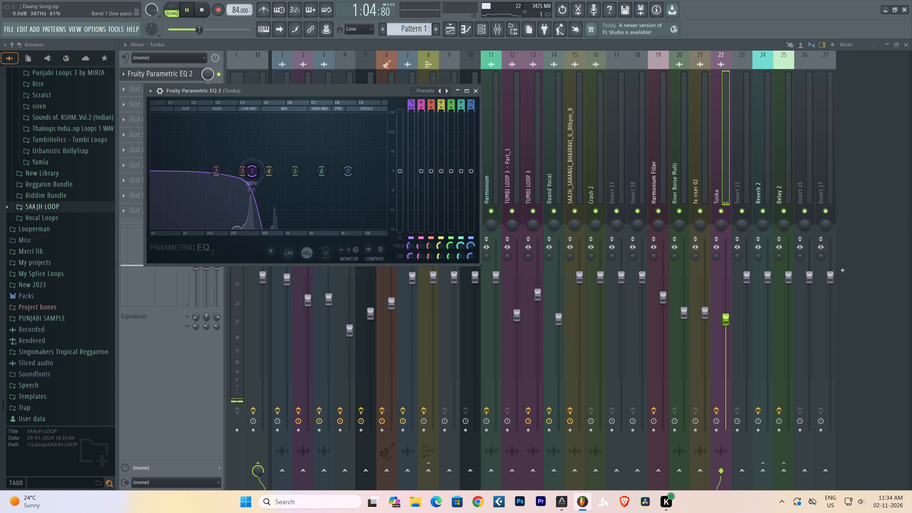
drag(296, 171, 268, 168)
right_click(236, 171)
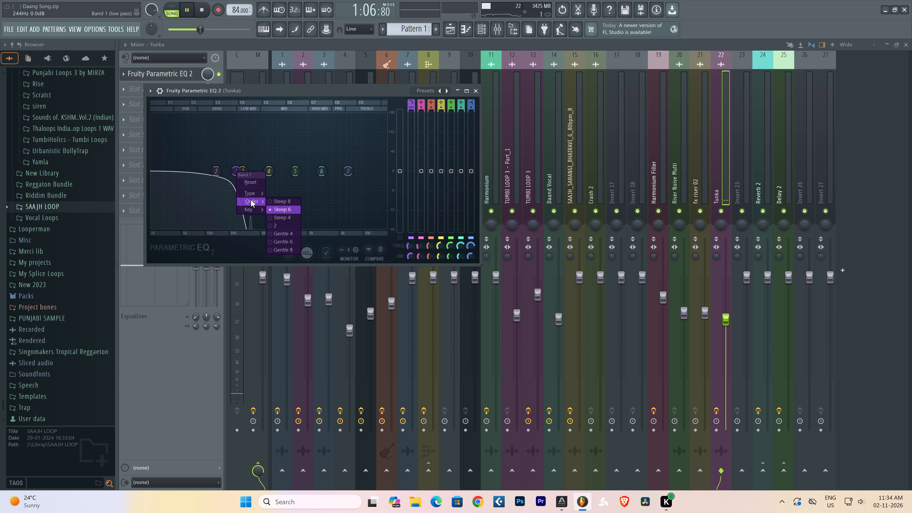
click(292, 217)
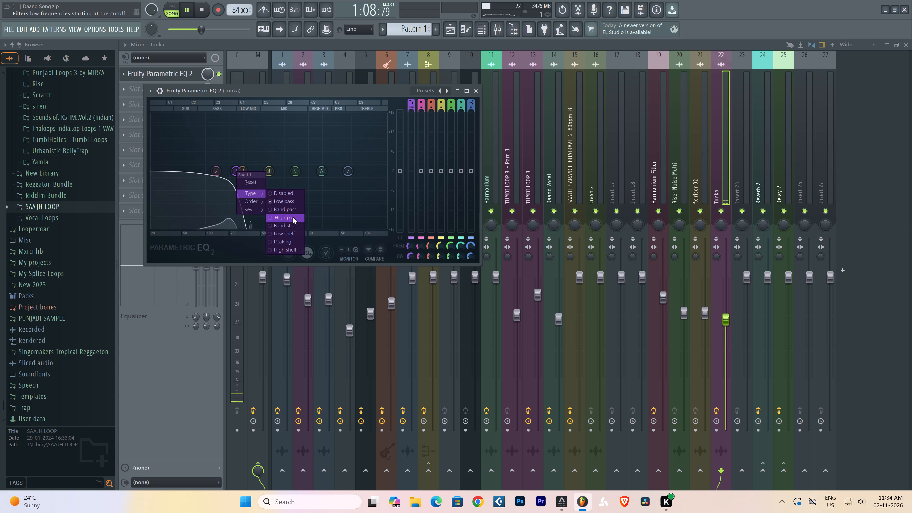
Cut Tunka EQ band 4 by about 2.9 dB near 734 Hz with a narrow bandwidth of about 9%, audition it and close the EQ.
drag(268, 172, 273, 172)
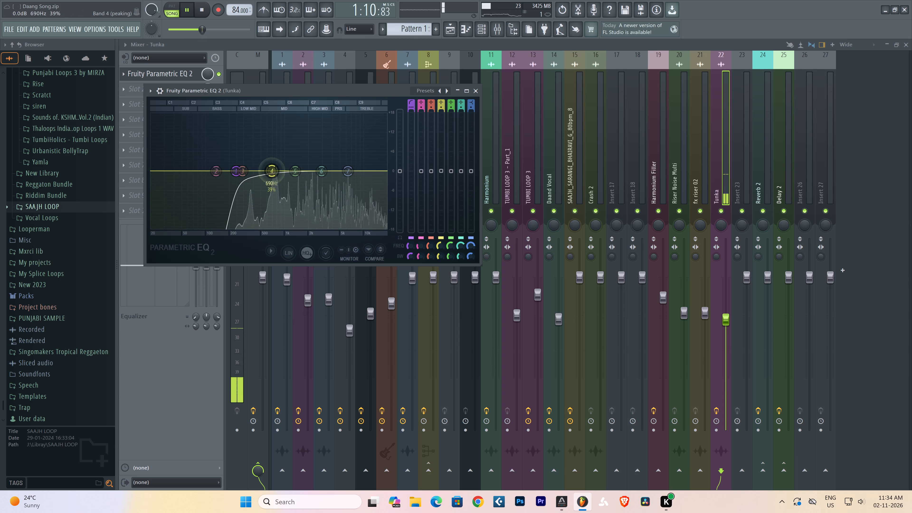
drag(273, 172, 275, 175)
scroll(273, 172, up, 4)
drag(273, 172, 273, 184)
scroll(273, 177, up, 7)
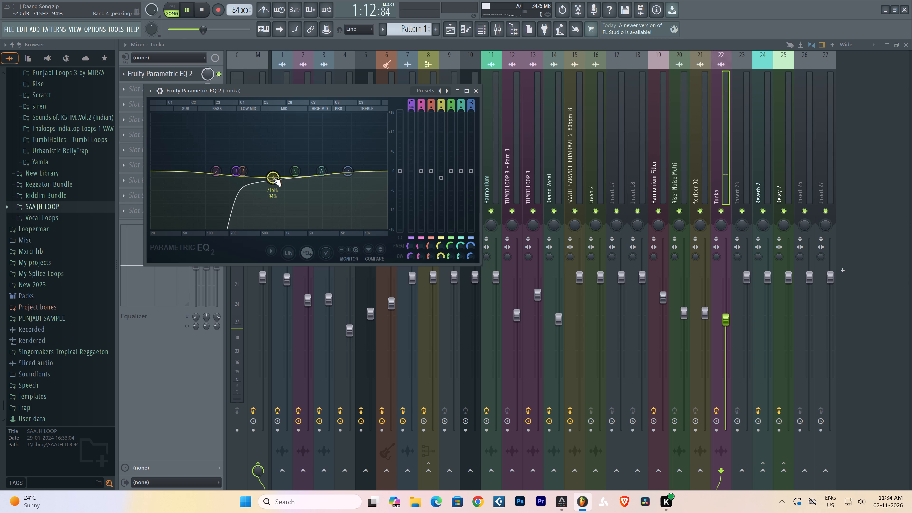
scroll(273, 177, down, 12)
scroll(273, 177, up, 4)
scroll(273, 177, down, 1)
scroll(273, 177, up, 1)
scroll(273, 177, down, 6)
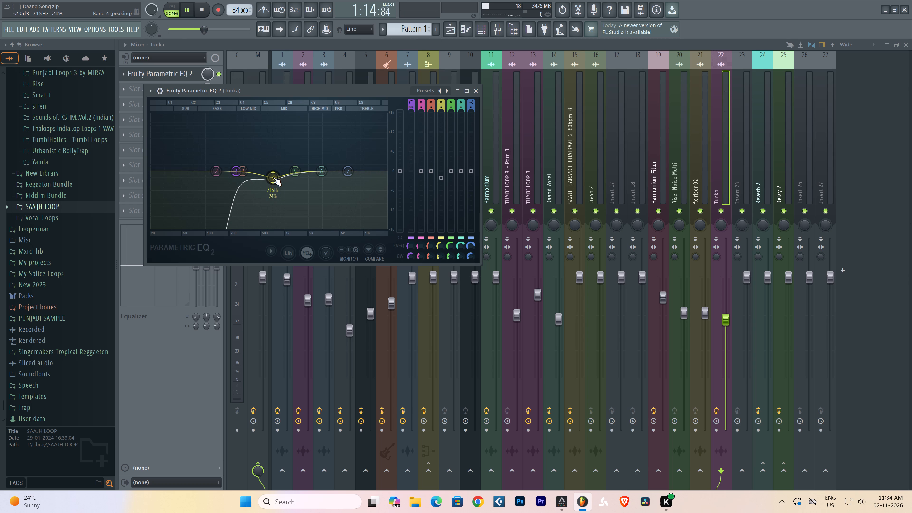
scroll(273, 177, up, 4)
scroll(273, 177, down, 2)
scroll(273, 177, up, 1)
scroll(273, 177, down, 5)
scroll(273, 177, up, 1)
scroll(273, 177, down, 2)
scroll(273, 177, up, 1)
scroll(273, 177, down, 1)
drag(273, 177, 274, 184)
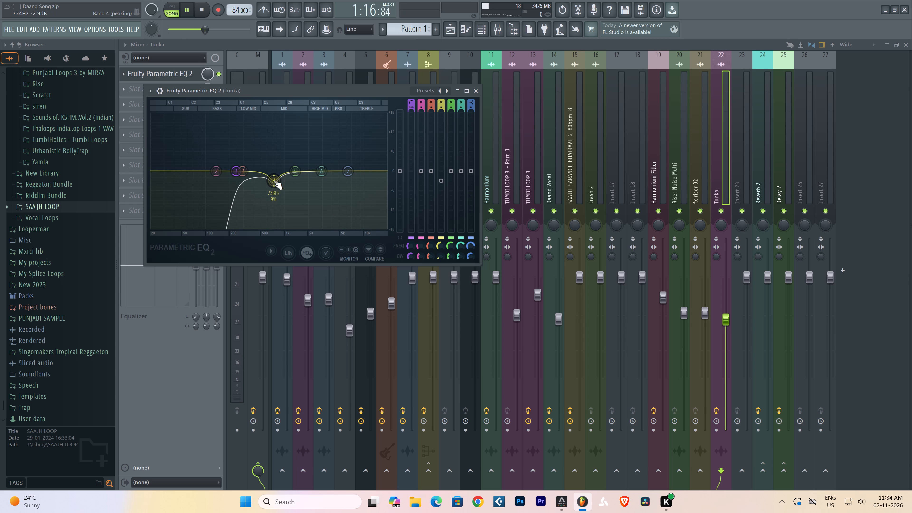
click(274, 180)
key(space)
key(space)
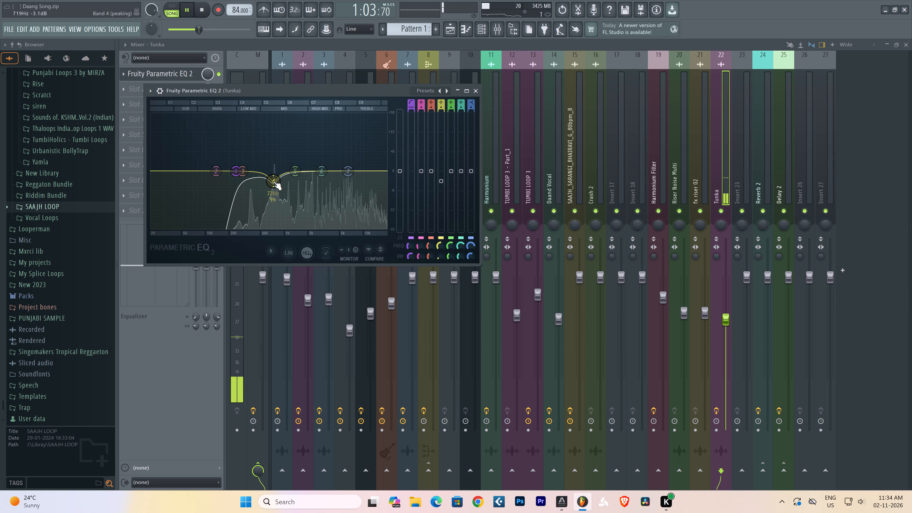
click(472, 92)
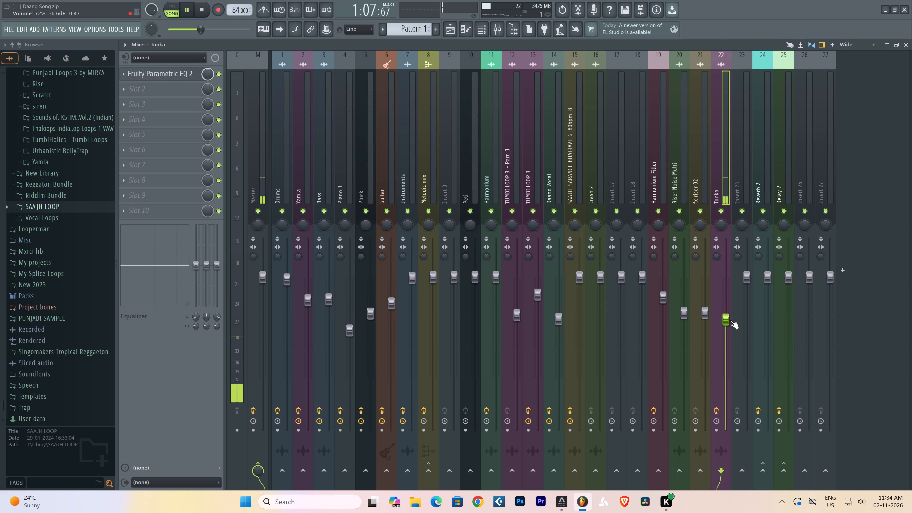
Raise the Tunka mixer track's volume slightly.
drag(730, 320, 733, 316)
click(730, 317)
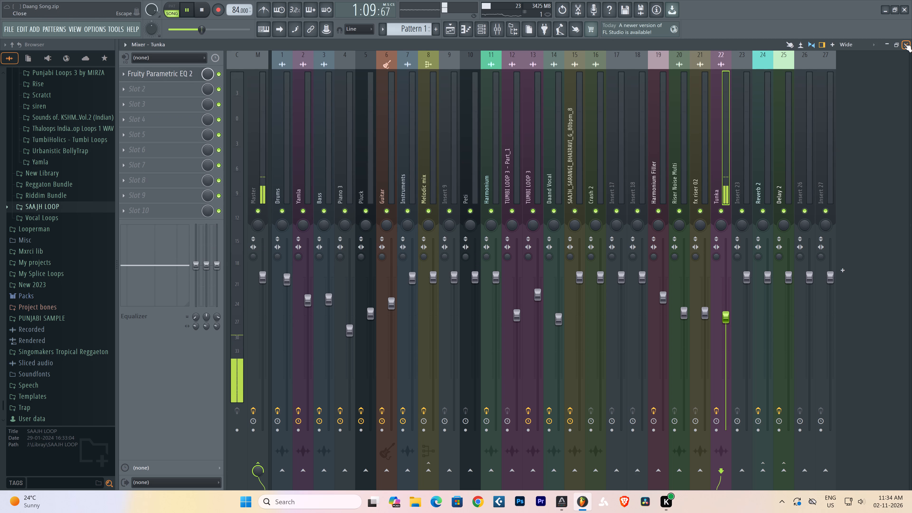
Return to the playlist, replay the section from bar 23 and unsolo Track 7.
click(903, 43)
key(space)
key(space)
right_click(237, 304)
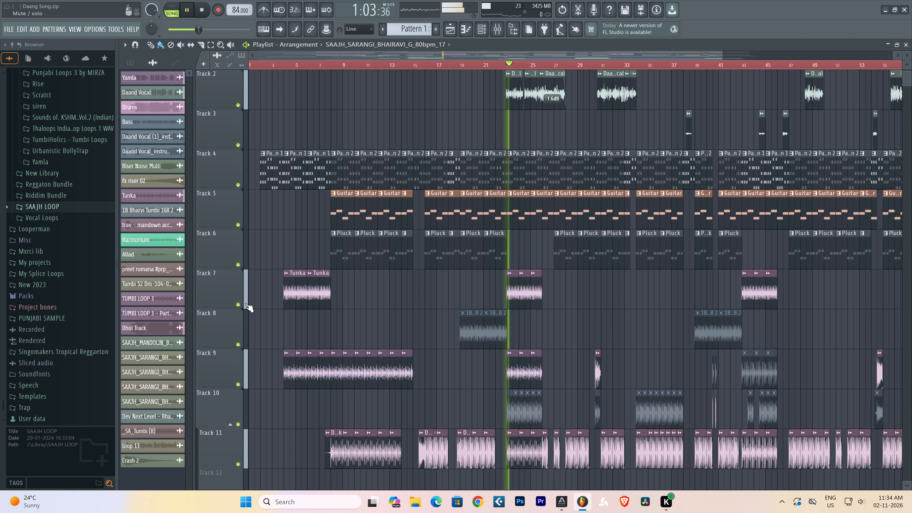
Route the Tunka mixer track to Reverb 2 and adjust the send level.
click(499, 30)
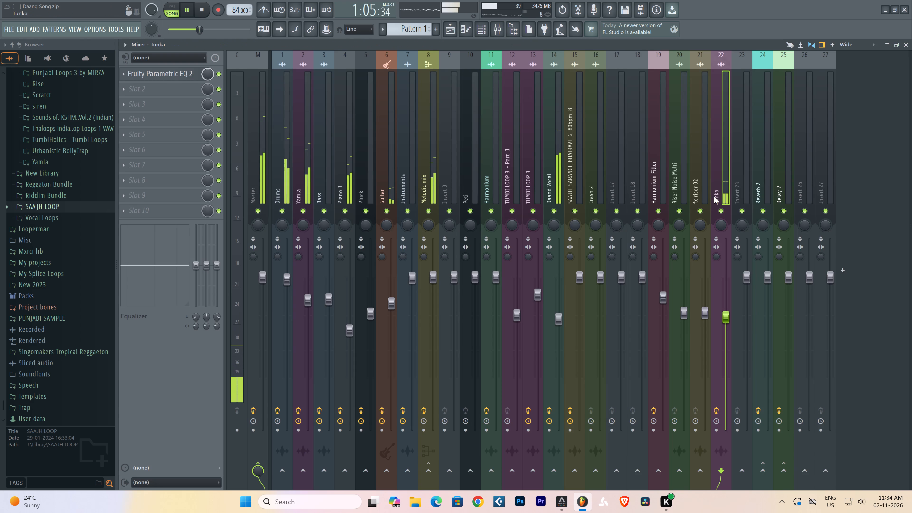
click(768, 473)
drag(768, 474, 773, 28)
Solo the Tunka mixer track, replay it with the reverb send, and unsolo it.
right_click(723, 207)
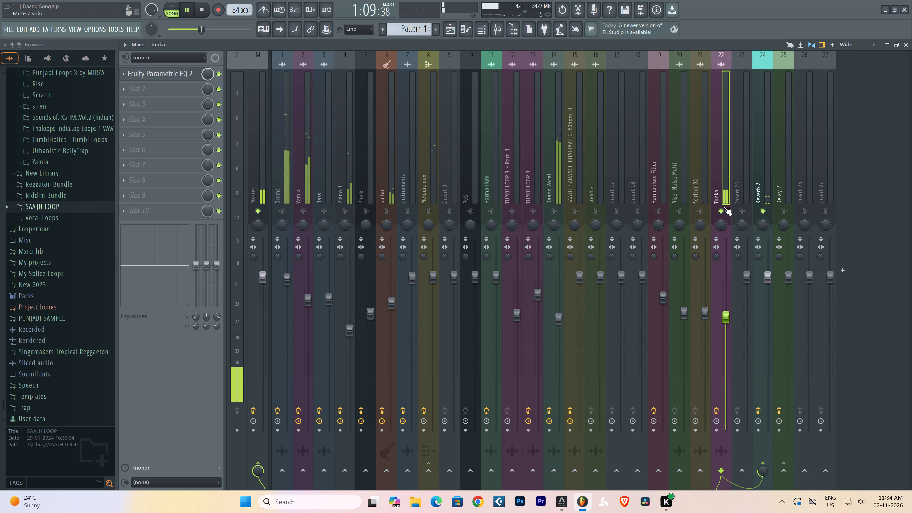
key(space)
key(space)
right_click(723, 207)
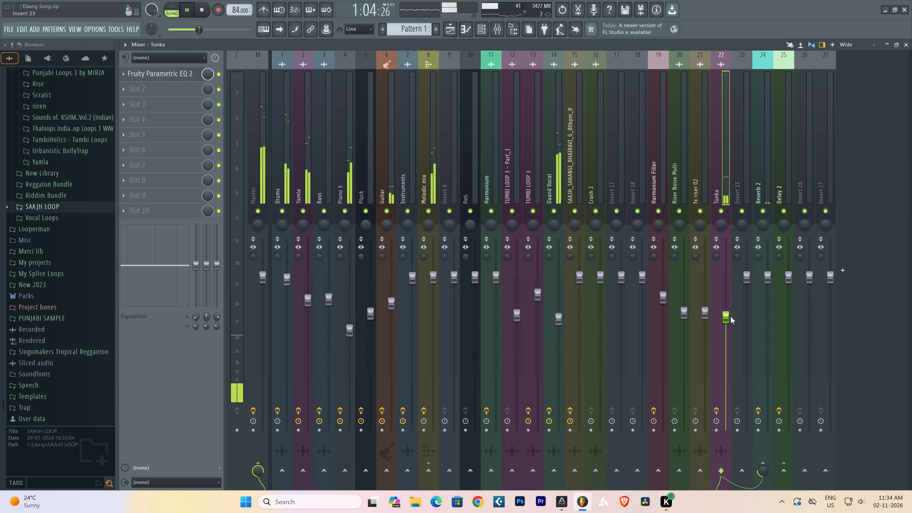
Raise the Tunka mixer track's volume a little more within the full mix and return to the playlist.
drag(726, 317, 725, 309)
click(726, 313)
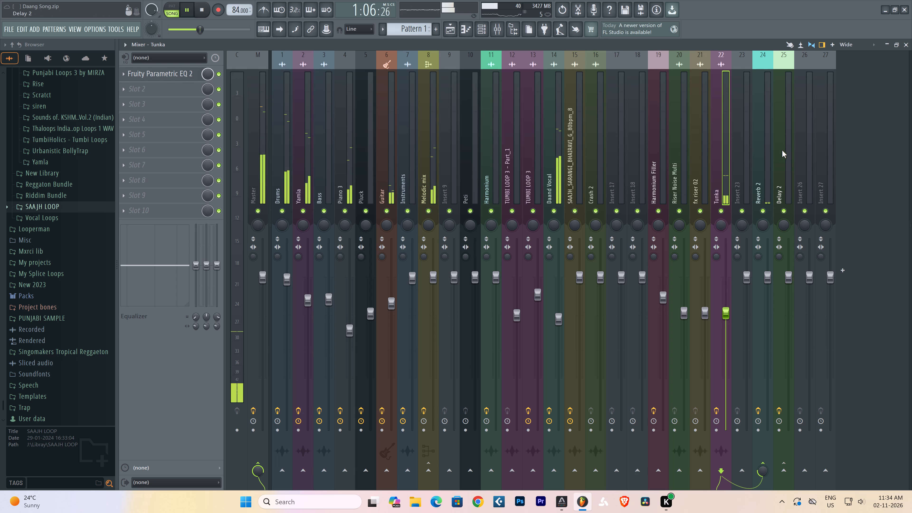
click(906, 46)
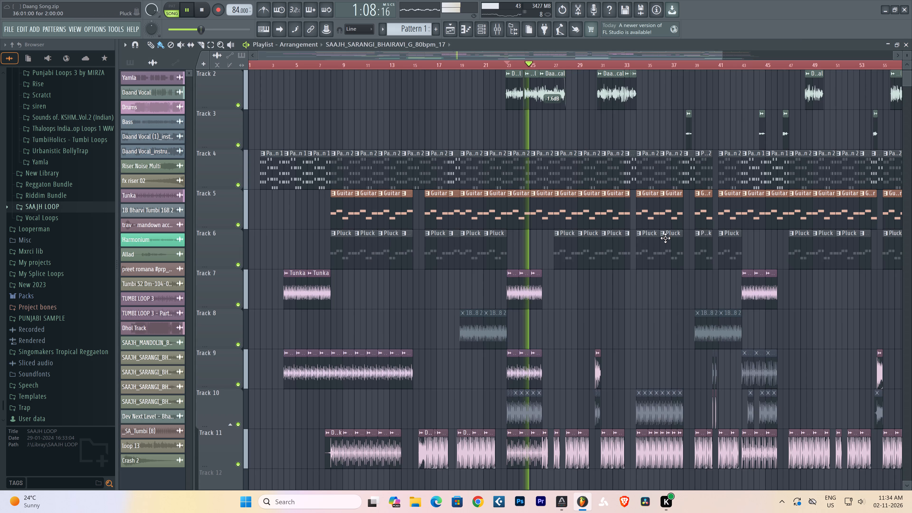
Listen to the full mix from about bar 25 to bar 29 while examining the playlist clips around that section.
right_click(646, 315)
scroll(646, 315, down, 5)
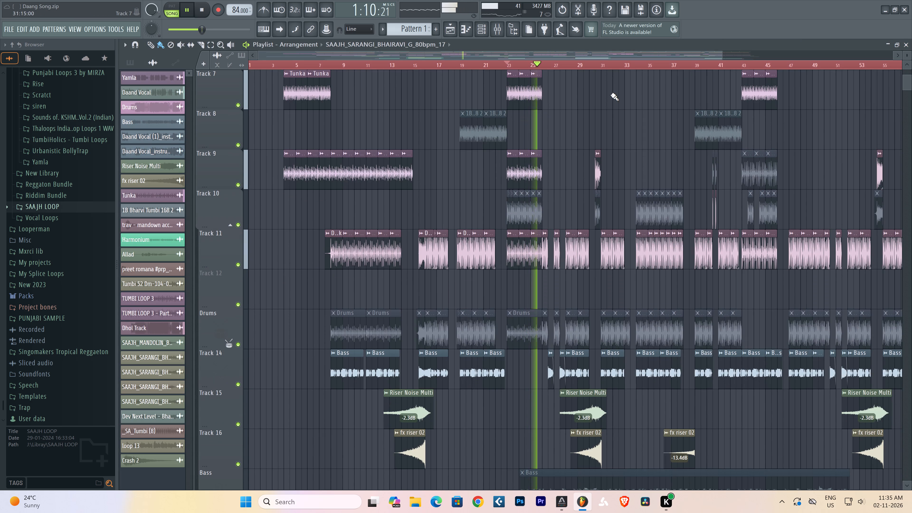
scroll(585, 68, up, 12)
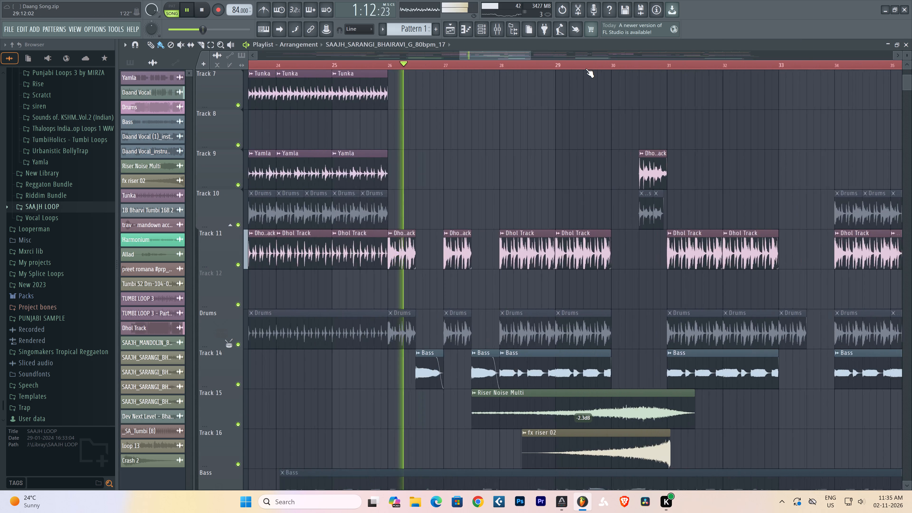
scroll(585, 68, up, 3)
scroll(585, 68, down, 4)
scroll(585, 68, up, 1)
scroll(585, 68, down, 4)
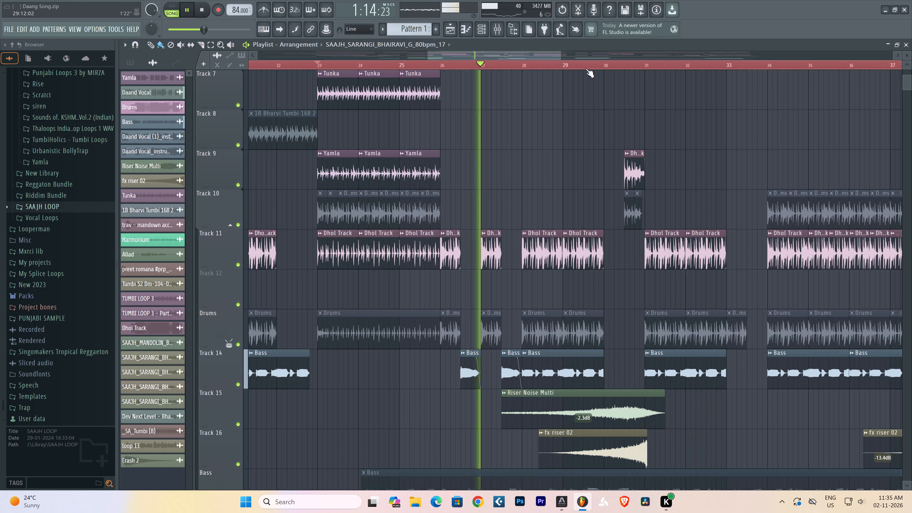
scroll(524, 64, down, 4)
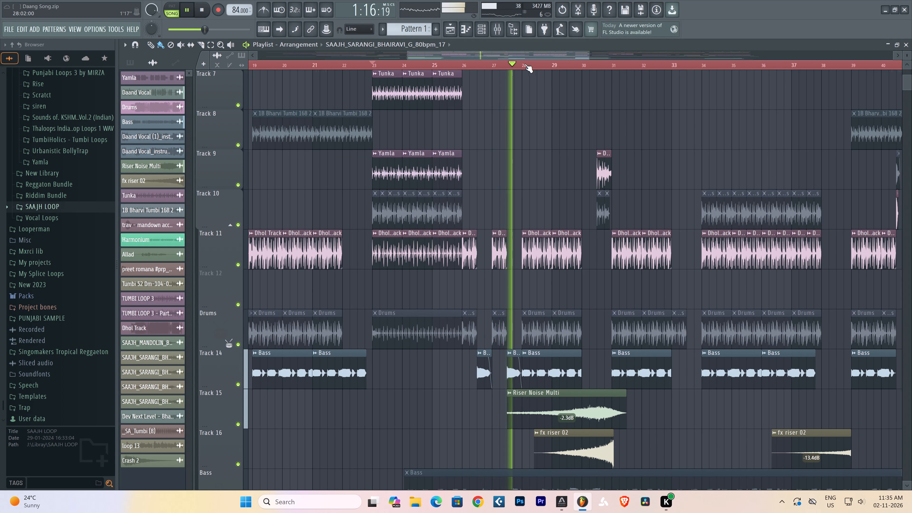
scroll(524, 64, down, 2)
scroll(524, 64, up, 7)
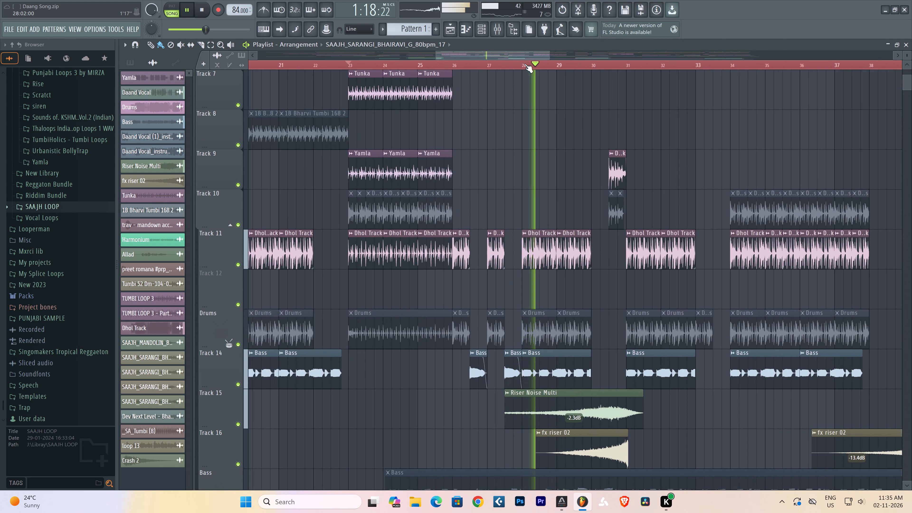
scroll(650, 314, up, 7)
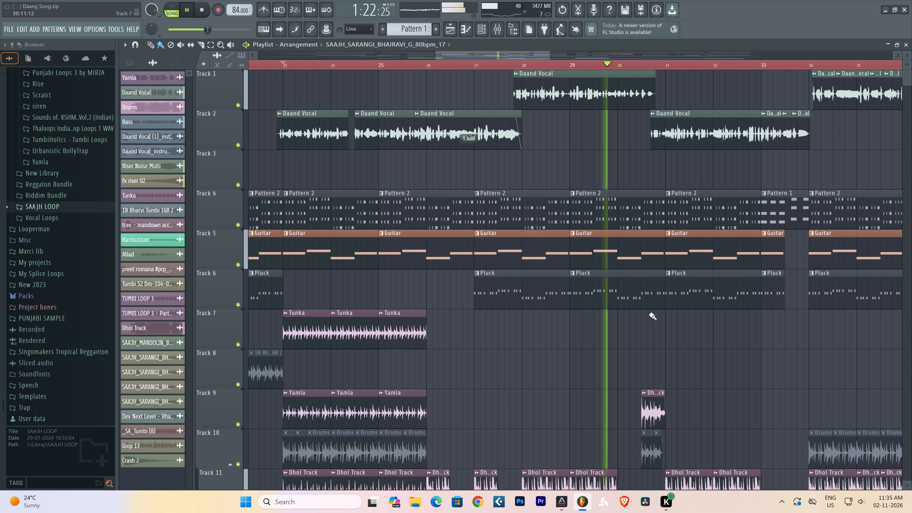
Save the project.
key(ctrl+s)
key(ctrl+d)
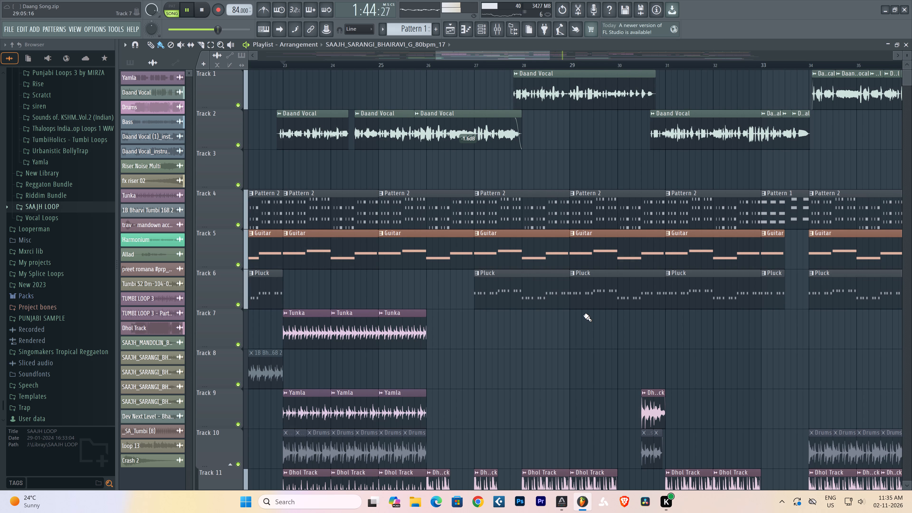
Listen on from about bar 37 to bar 48, examining the playlist from the vocals down to the TUMBI LOOP 3 clips.
scroll(431, 63, down, 5)
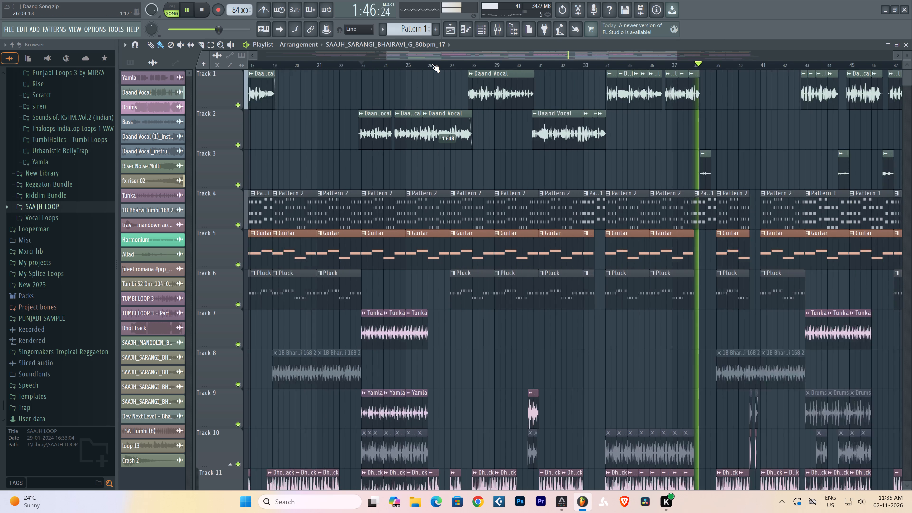
scroll(431, 63, down, 2)
scroll(431, 63, up, 2)
scroll(431, 63, down, 1)
scroll(652, 233, down, 5)
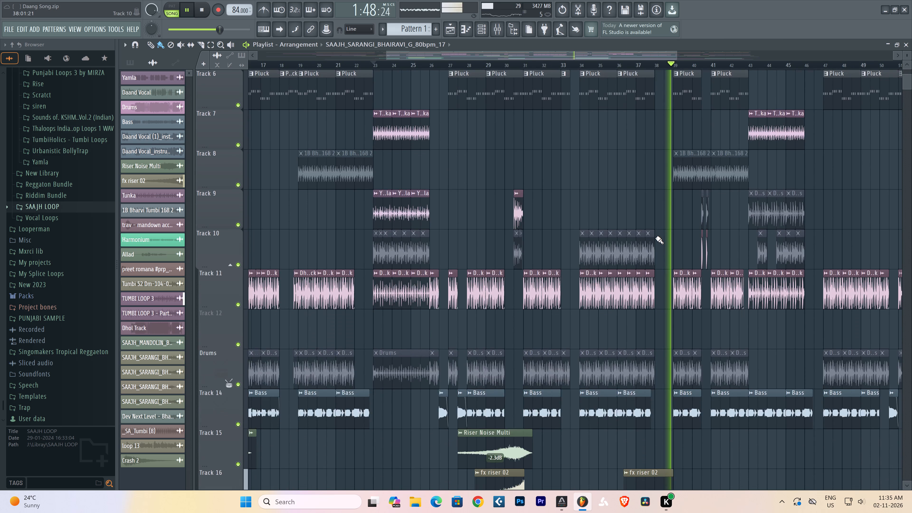
scroll(661, 248, up, 1)
scroll(696, 290, up, 1)
scroll(698, 288, down, 2)
scroll(698, 288, up, 3)
scroll(698, 287, down, 3)
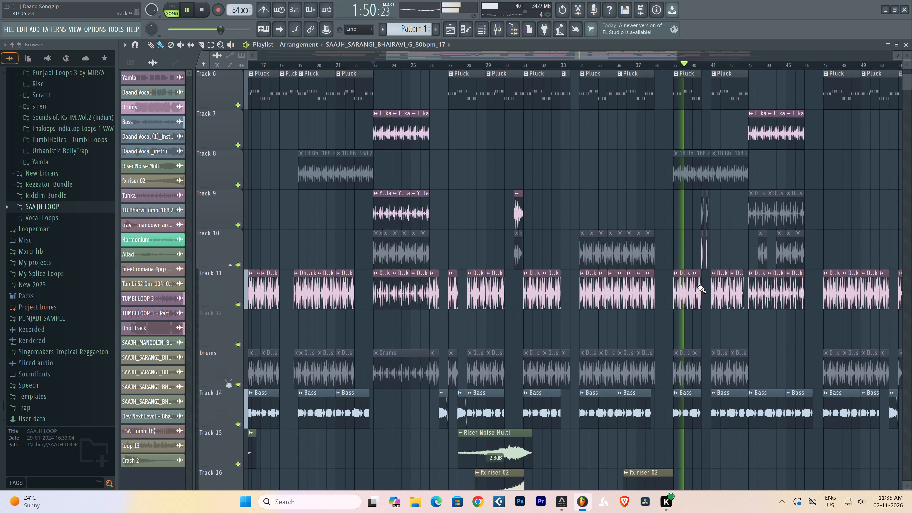
scroll(698, 287, down, 9)
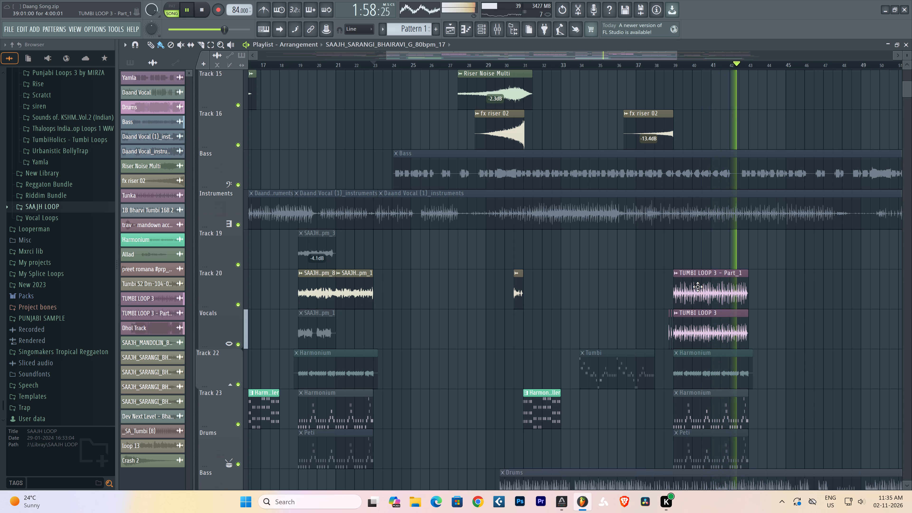
scroll(698, 287, up, 4)
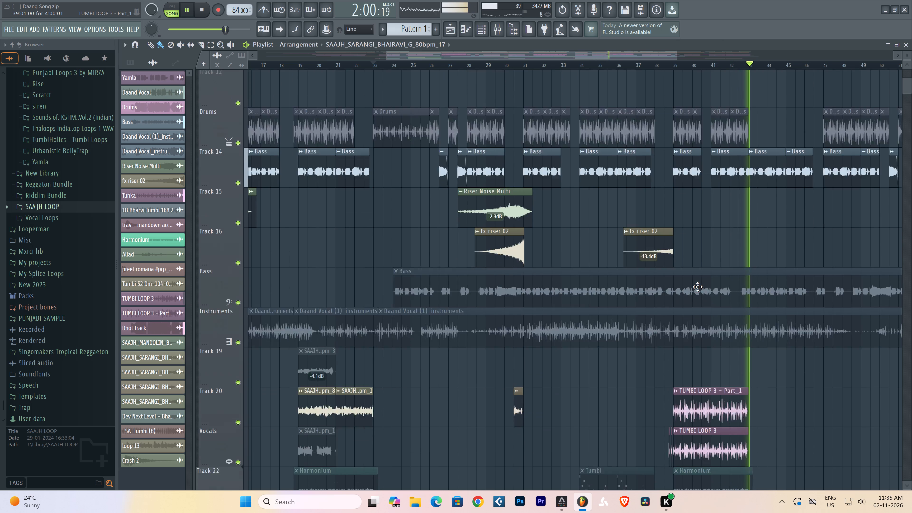
scroll(698, 287, up, 2)
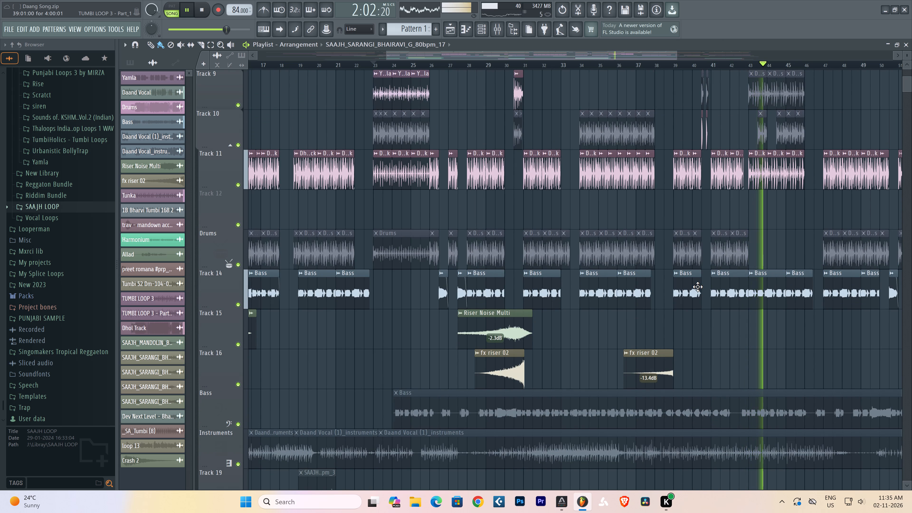
scroll(698, 287, up, 3)
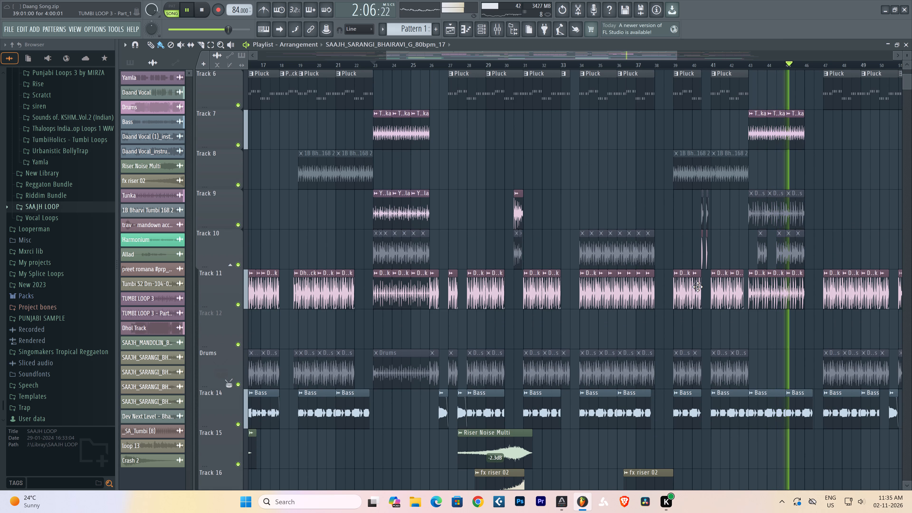
scroll(698, 287, up, 5)
scroll(656, 277, up, 2)
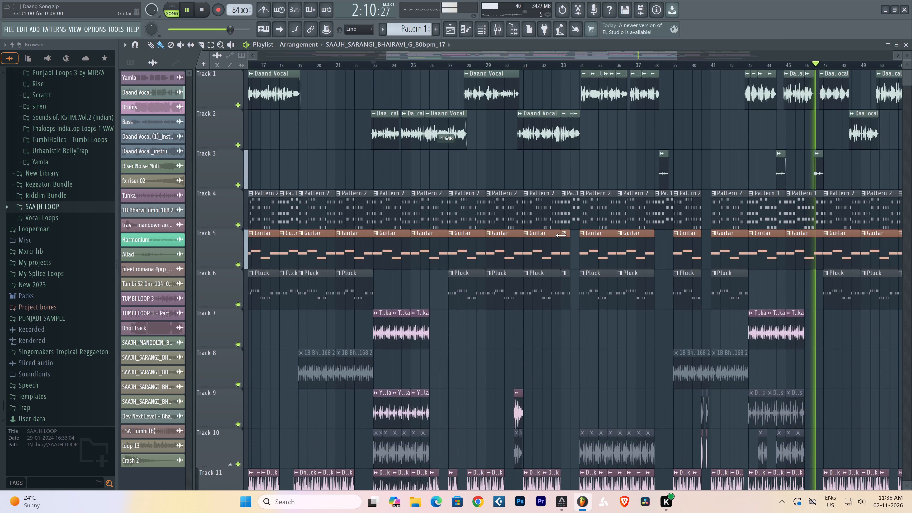
scroll(537, 67, down, 2)
scroll(537, 67, up, 1)
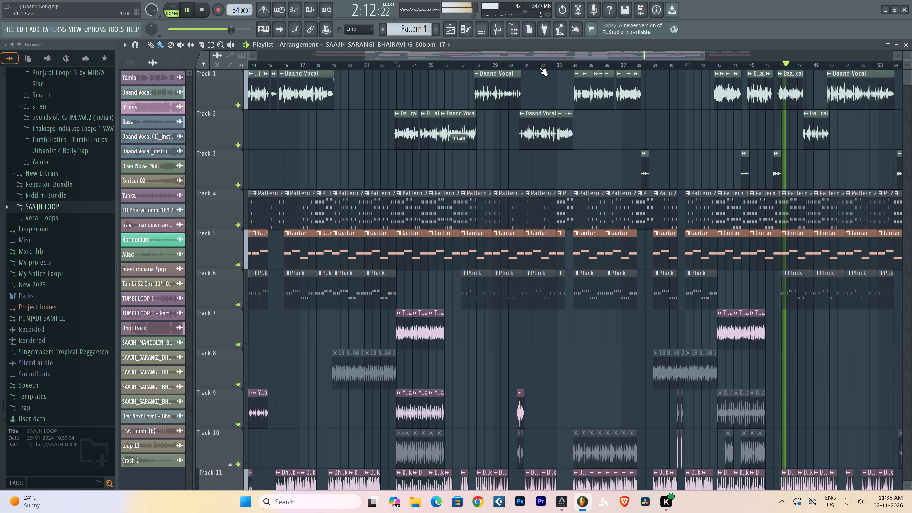
scroll(788, 63, up, 2)
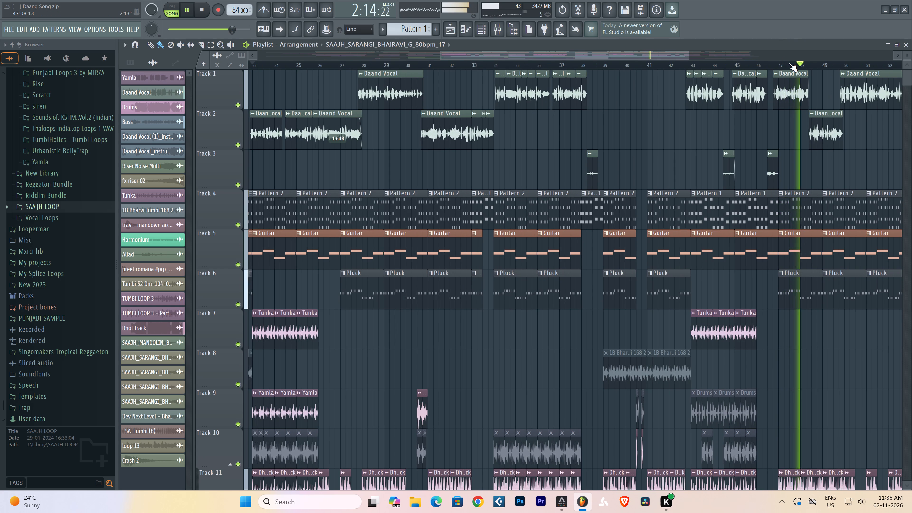
scroll(789, 63, down, 1)
scroll(789, 63, up, 1)
scroll(789, 63, down, 6)
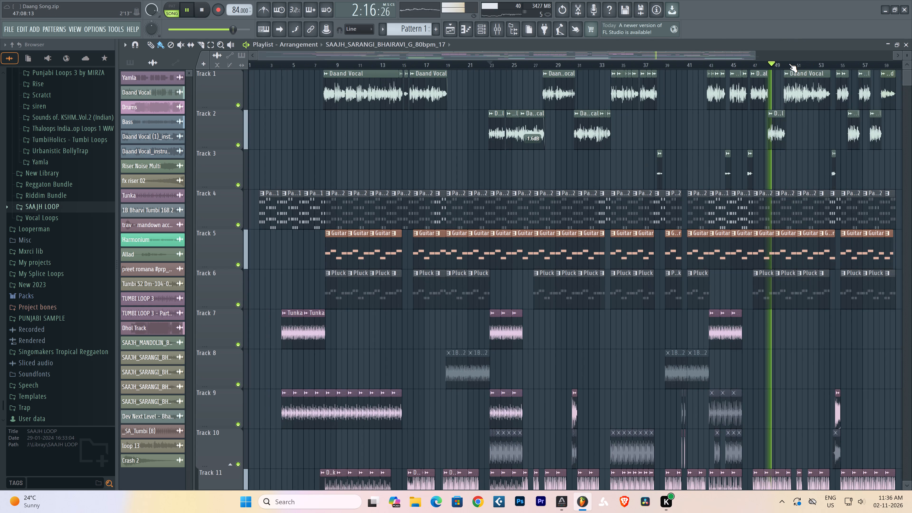
Switch the playlist editing tool from Paint to Draw while the full mix keeps playing.
scroll(789, 63, down, 7)
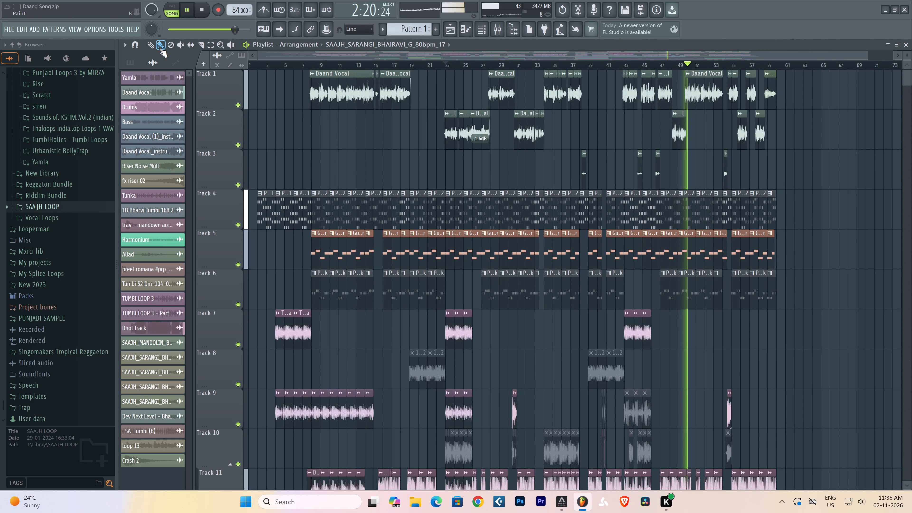
click(152, 46)
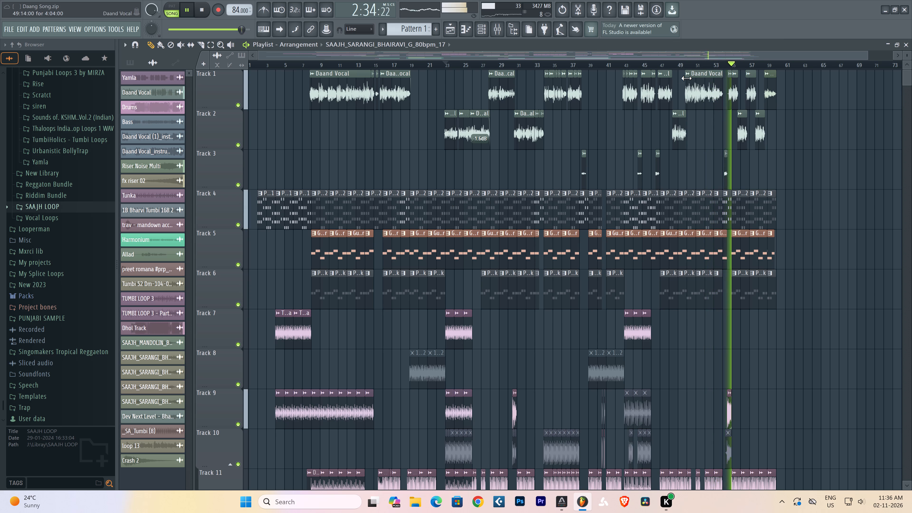
Listen to the full mix from about bar 54 to bar 57, examining the vocal, pattern, guitar and pluck clips.
scroll(742, 65, up, 6)
scroll(742, 65, down, 3)
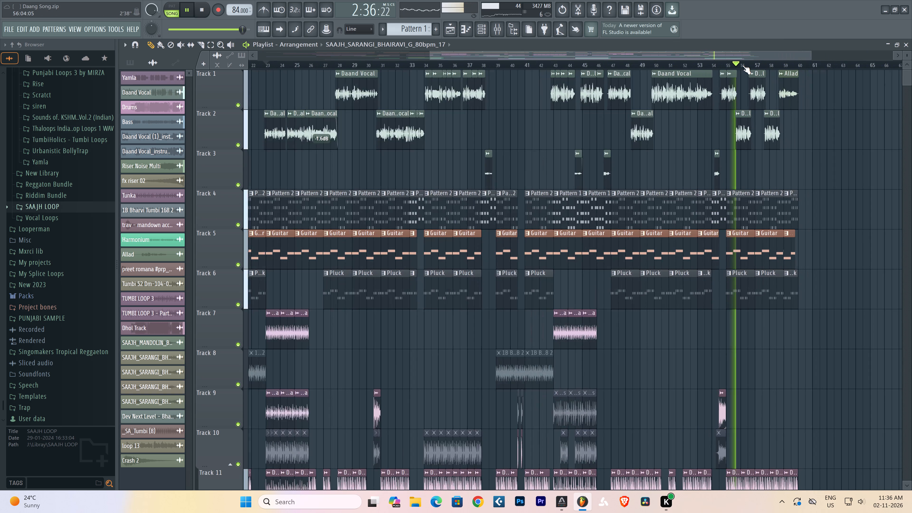
scroll(742, 65, down, 3)
scroll(742, 65, up, 1)
scroll(742, 65, down, 4)
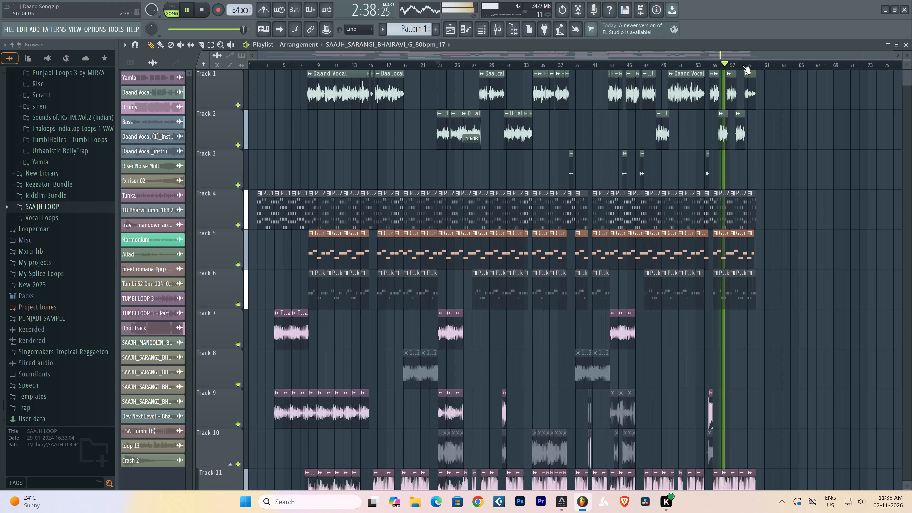
scroll(742, 65, down, 2)
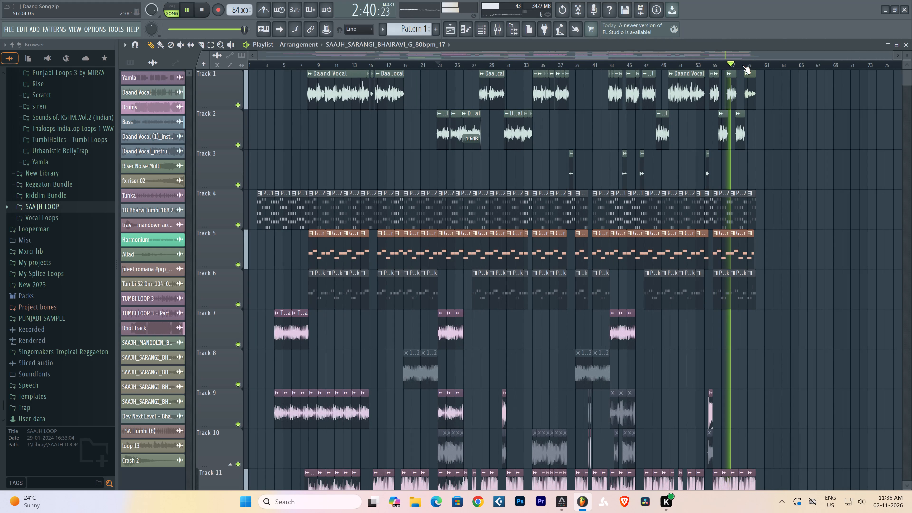
Listen on to the song's end near bar 60, examining the dhol, drums, bass, riser and Crash 2 clips.
scroll(440, 128, down, 2)
scroll(439, 129, up, 1)
scroll(439, 129, down, 4)
scroll(443, 138, up, 1)
scroll(445, 142, down, 2)
scroll(453, 163, down, 3)
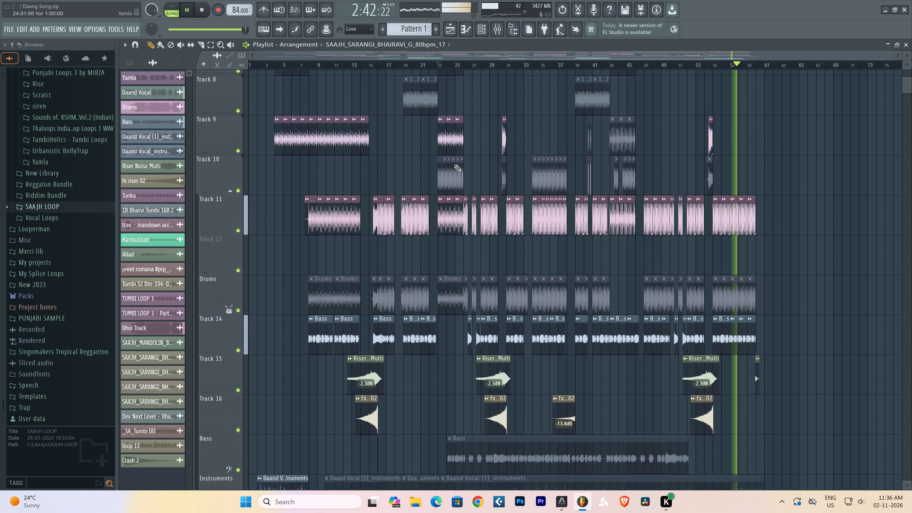
scroll(474, 190, up, 3)
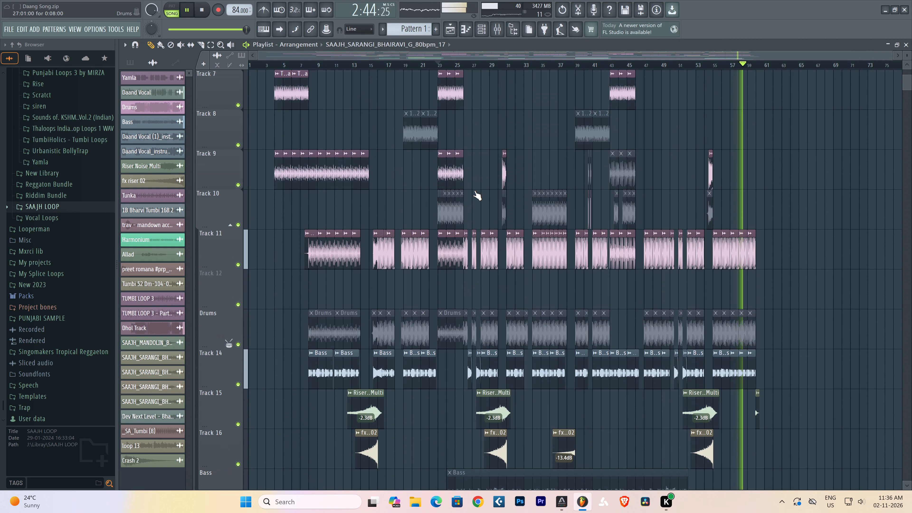
scroll(768, 62, up, 10)
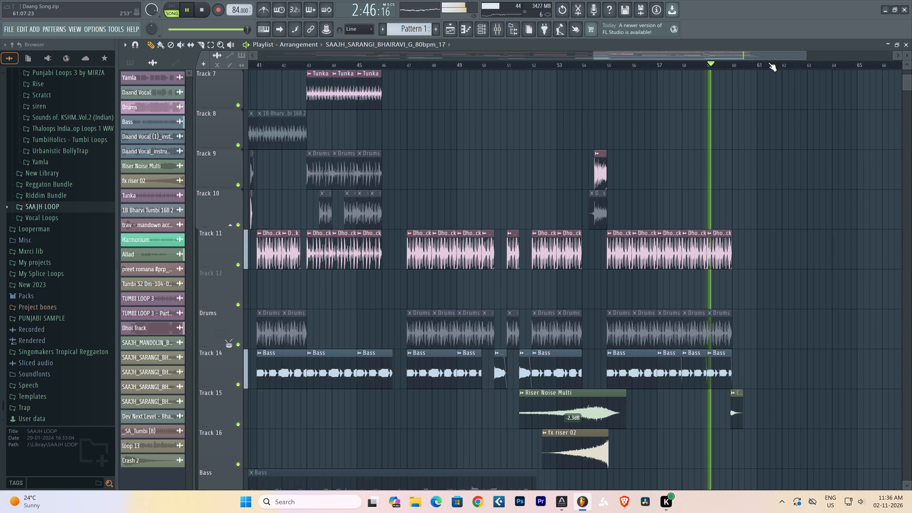
scroll(768, 62, up, 6)
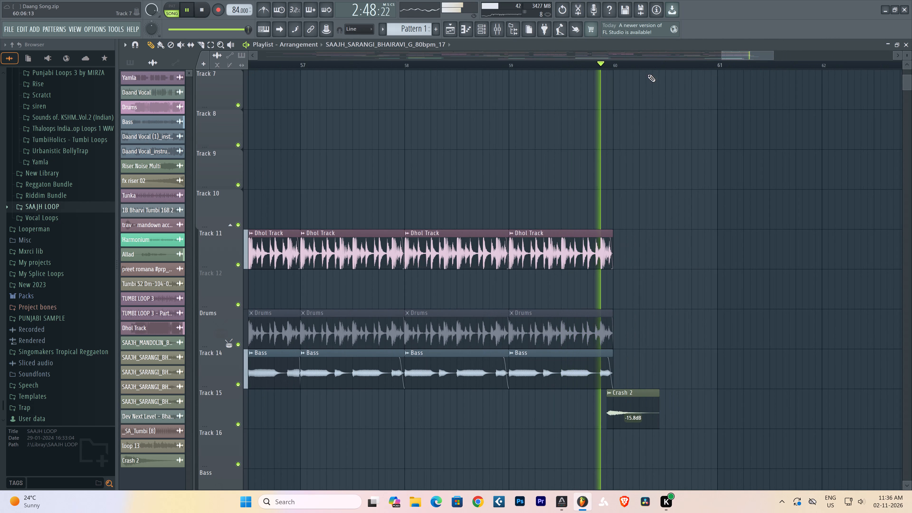
scroll(653, 63, up, 1)
scroll(653, 63, down, 13)
scroll(653, 63, up, 2)
scroll(653, 63, down, 1)
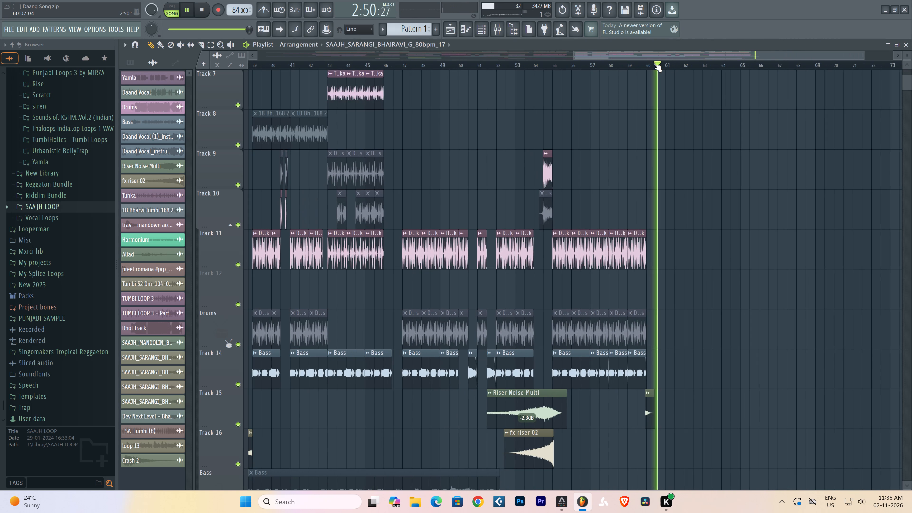
Save the project.
key(ctrl+s)
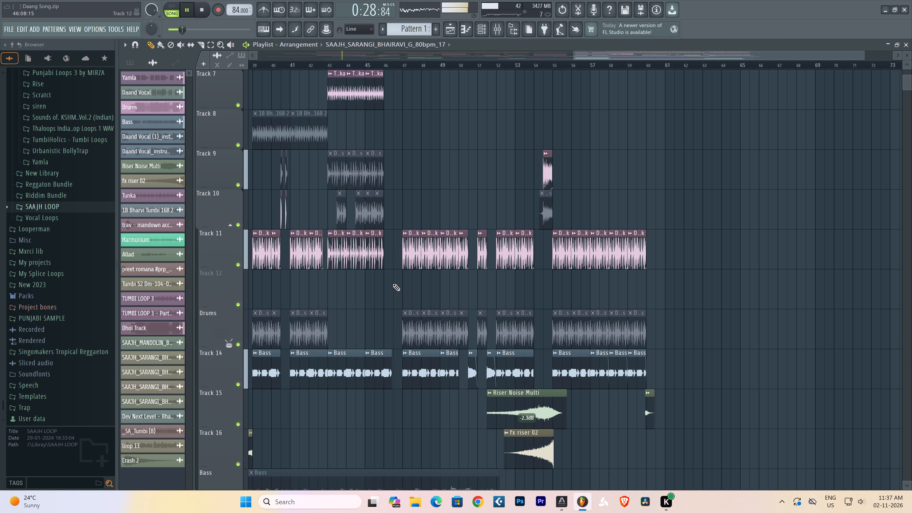
Listen to the full mix from about bar 11 to bar 23, examining the upper playlist tracks, and stop playback.
scroll(434, 268, up, 7)
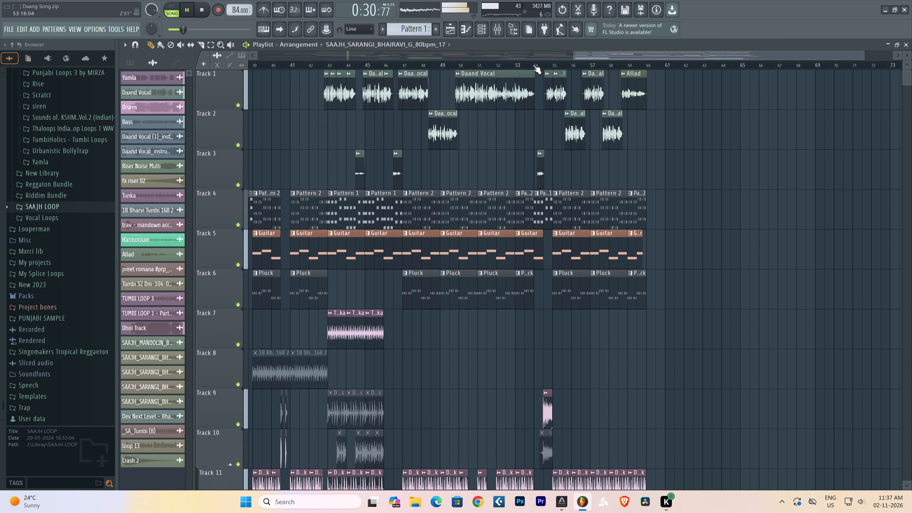
scroll(534, 66, down, 1)
scroll(534, 66, up, 1)
scroll(534, 66, down, 7)
scroll(296, 63, up, 6)
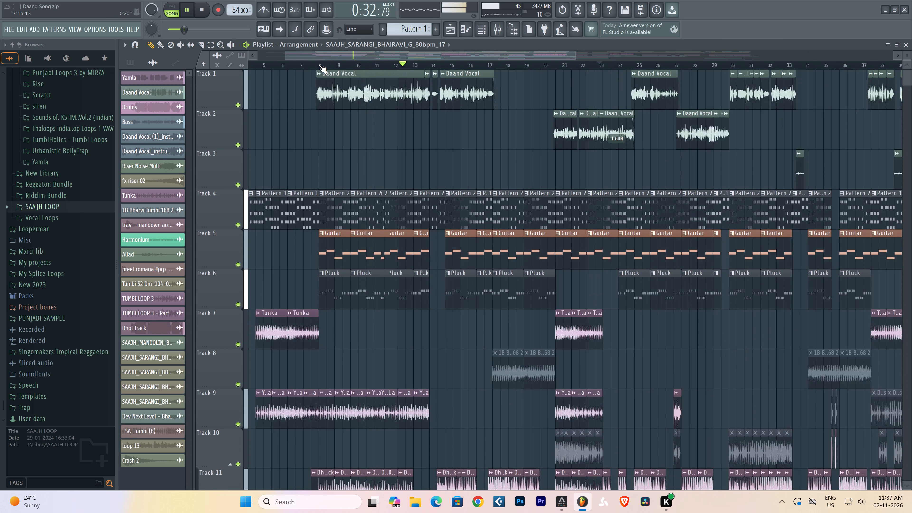
scroll(318, 65, up, 2)
scroll(318, 65, down, 1)
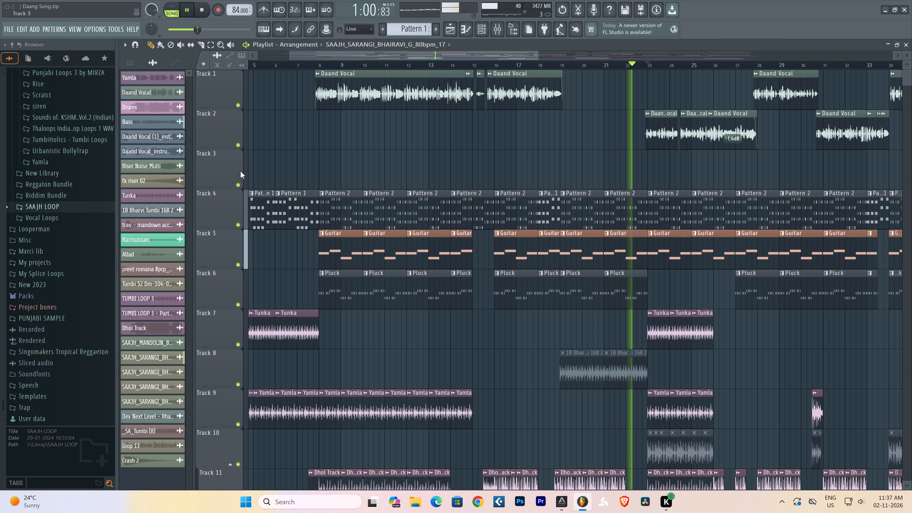
key(space)
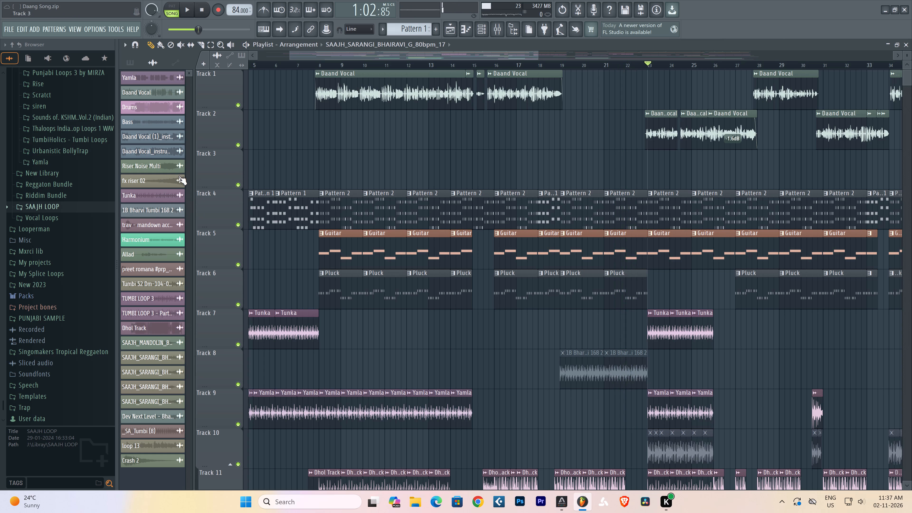
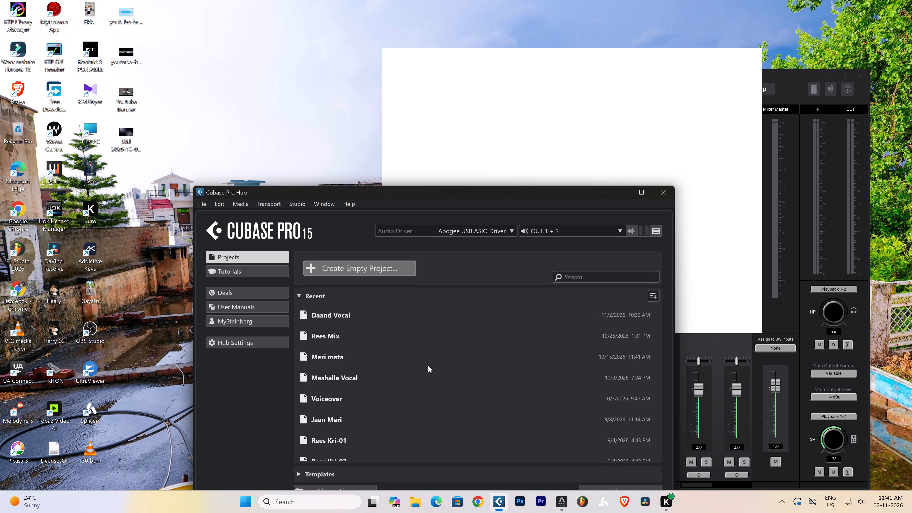
Switch to Cubase and open the recent project Daand Vocal.
double_click(340, 317)
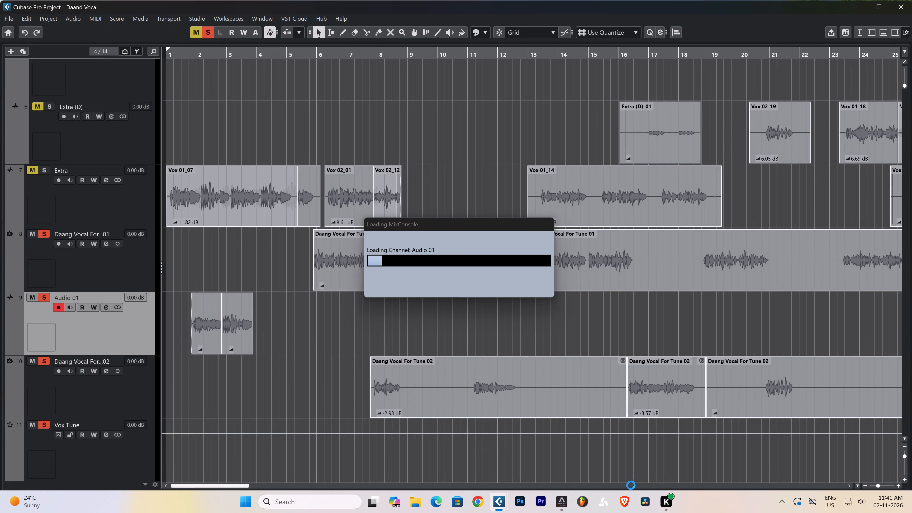
click(378, 291)
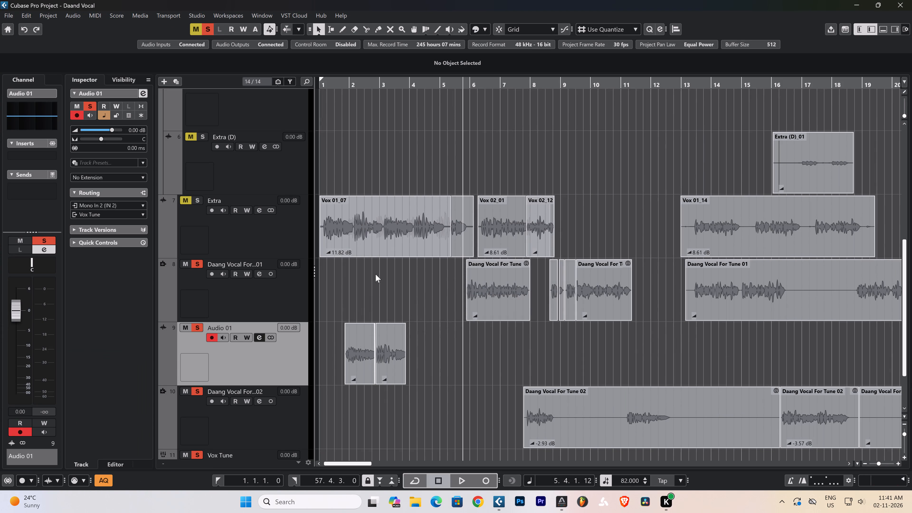
Play the vocals from near bar 2 and set the Retune Speed to 5 in Auto-Tune Pro on the Vox Tune channel.
key(space)
scroll(453, 271, down, 7)
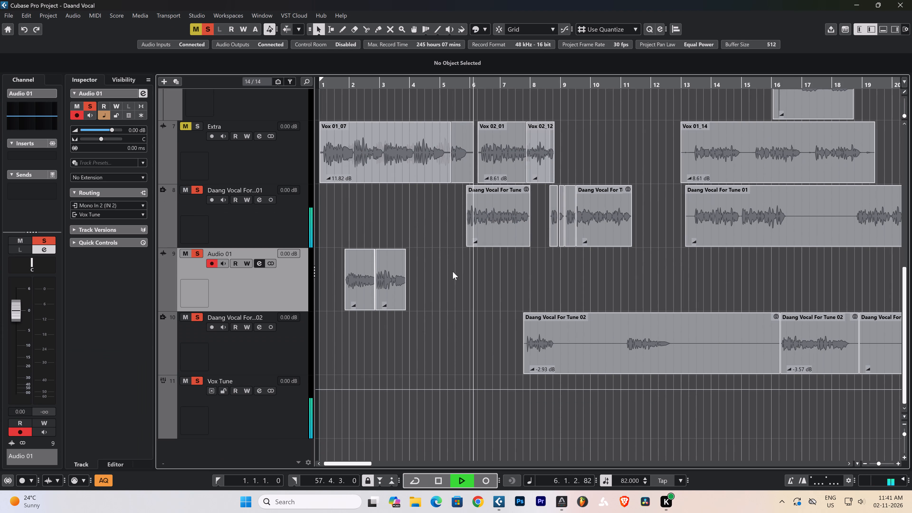
click(342, 86)
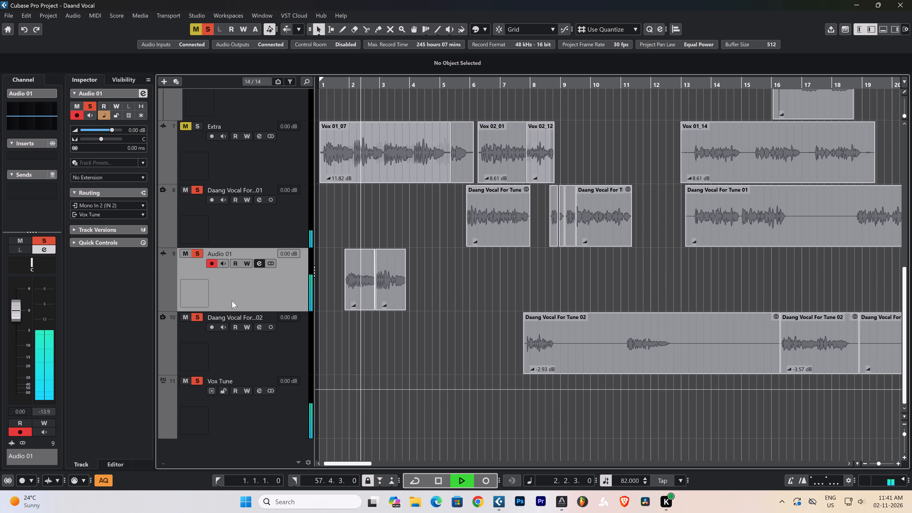
click(237, 405)
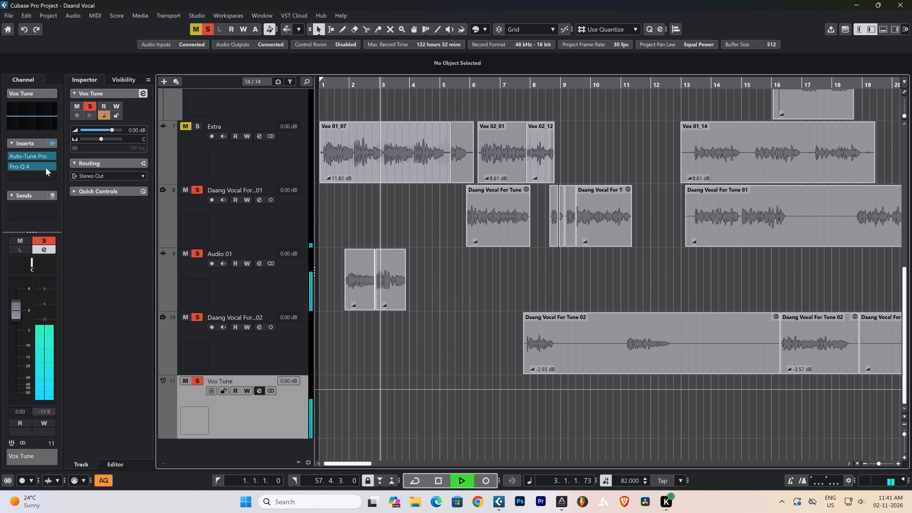
click(20, 154)
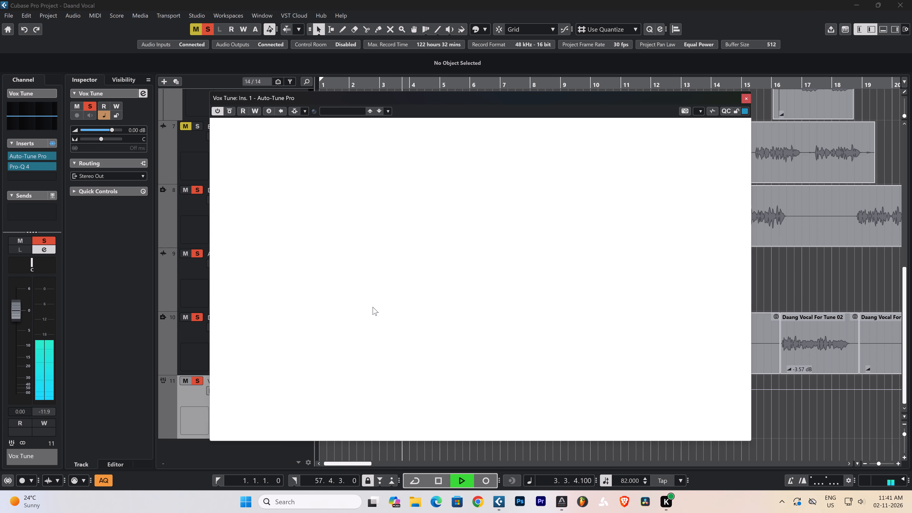
drag(260, 254, 257, 257)
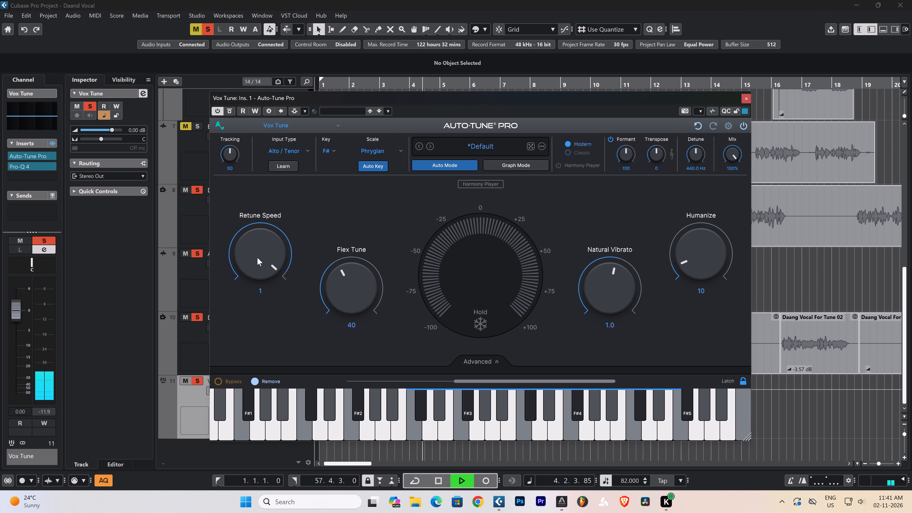
drag(257, 257, 255, 260)
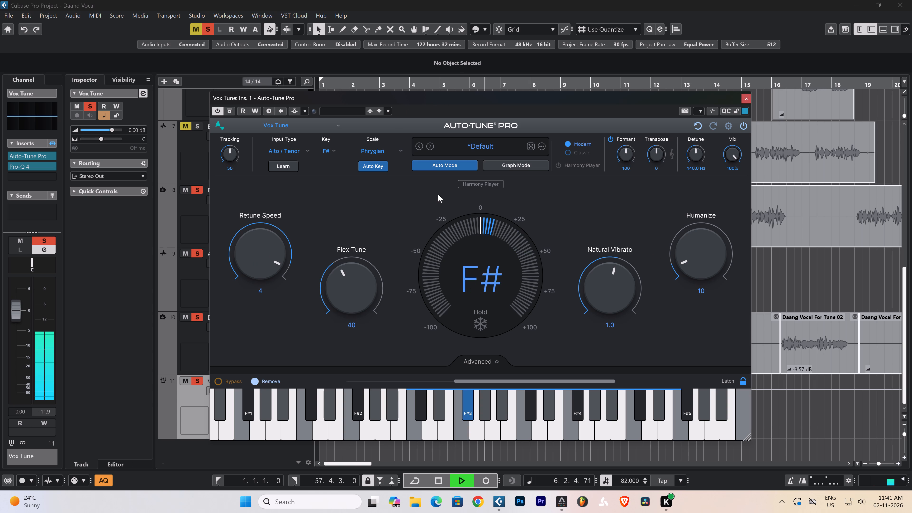
drag(264, 244, 263, 244)
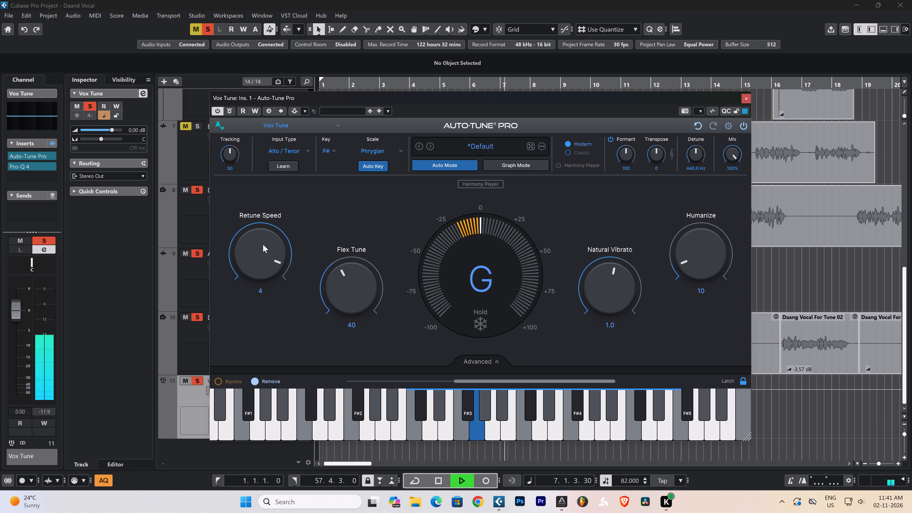
drag(263, 244, 263, 246)
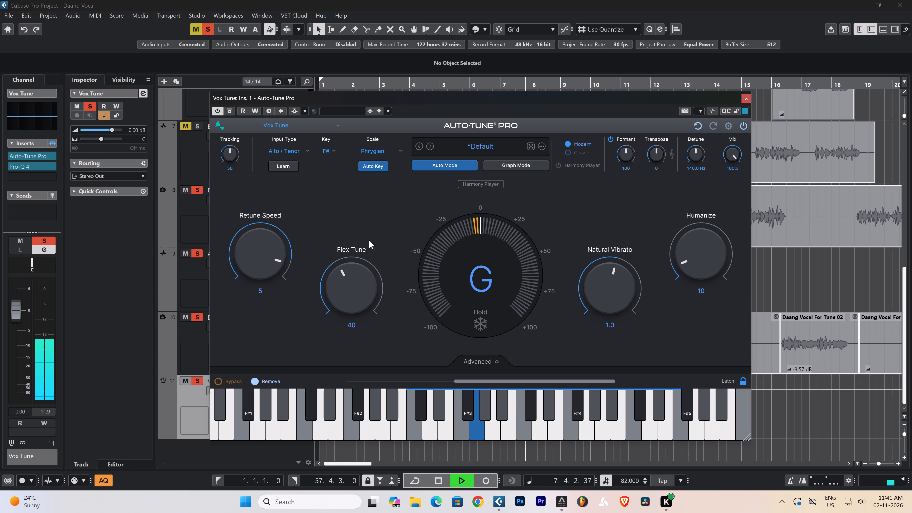
click(743, 100)
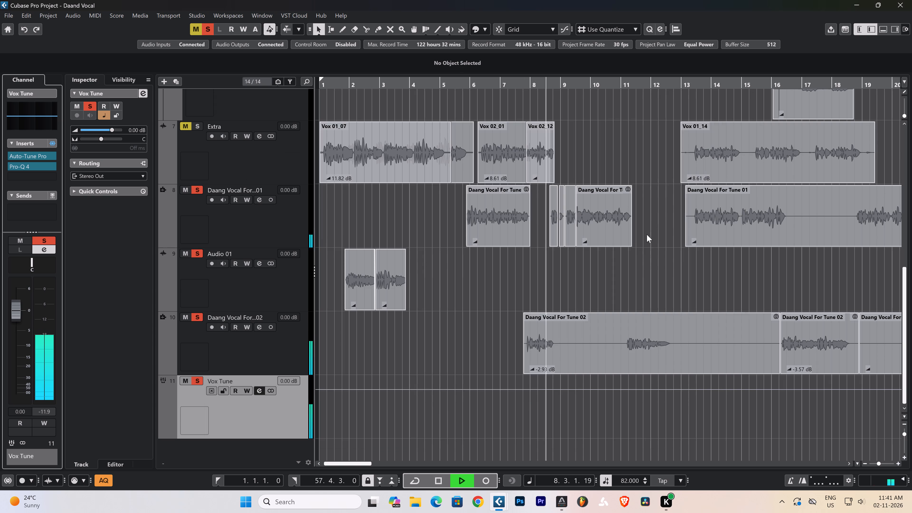
Save the vocal project.
click(637, 261)
key(ctrl+s)
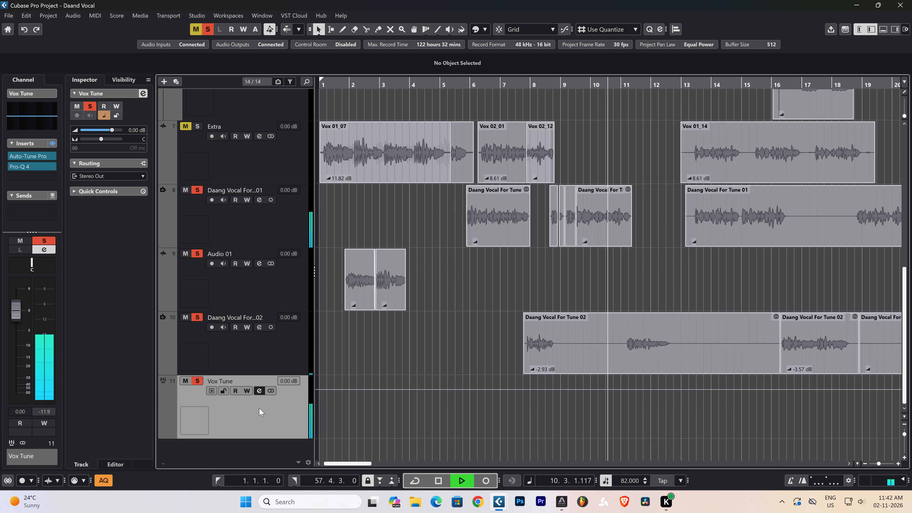
Bypass the Pro-Q 4 insert on the Vox Tune channel.
click(13, 168)
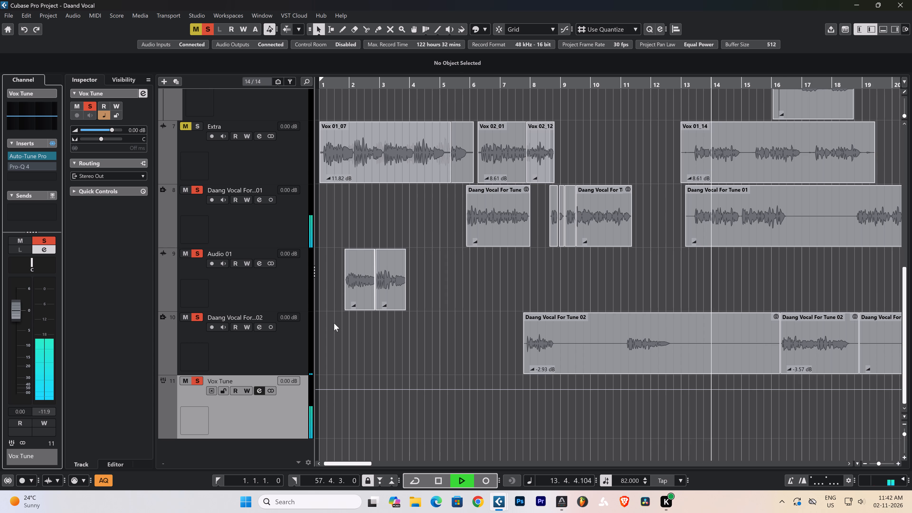
Raise the volume of the short Daang Vocal For Tune 02 event starting near bar 16 to -1.65 dB.
text(ggg)
text(hhhhh)
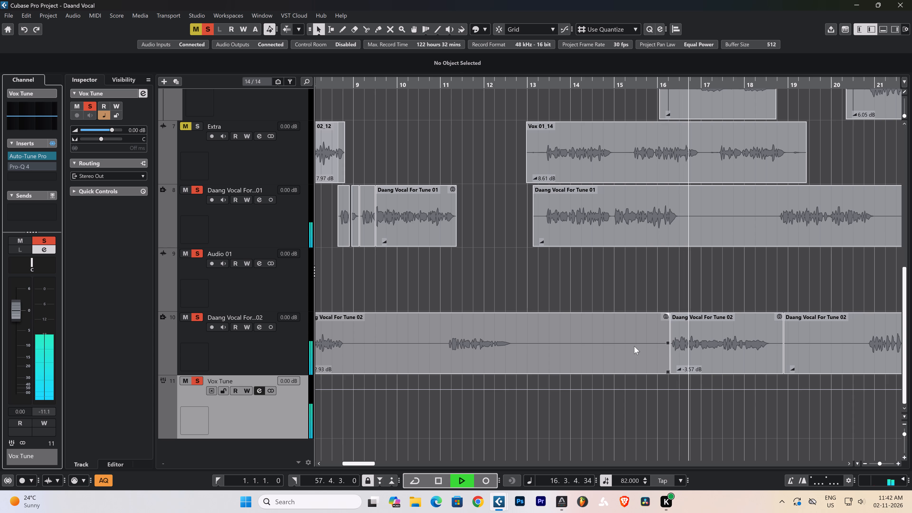
drag(678, 369, 675, 362)
drag(675, 362, 673, 360)
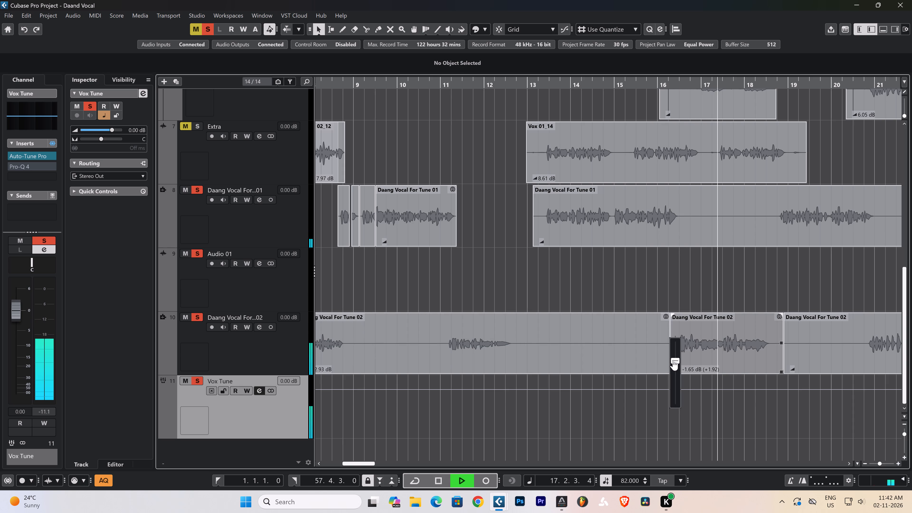
drag(673, 360, 673, 360)
click(648, 299)
Listen to the vocal tracks from about bar 17 to bar 21, replaying the Daang Vocal For Tune 02 phrase near bar 21.
text(ggghhh)
text(hh)
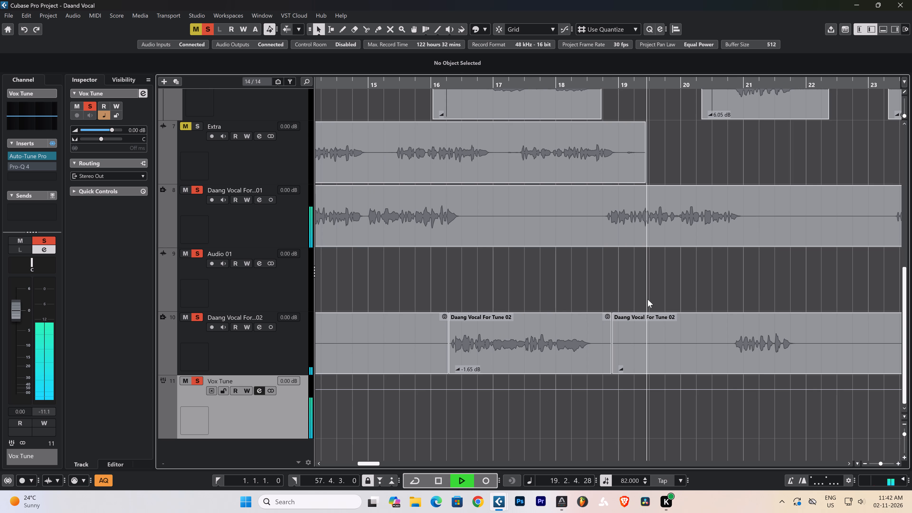
text(gggg)
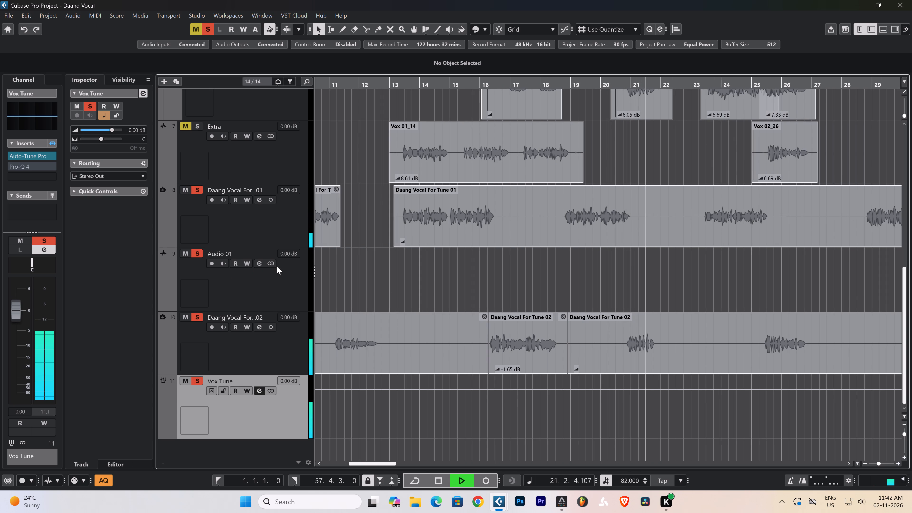
click(623, 83)
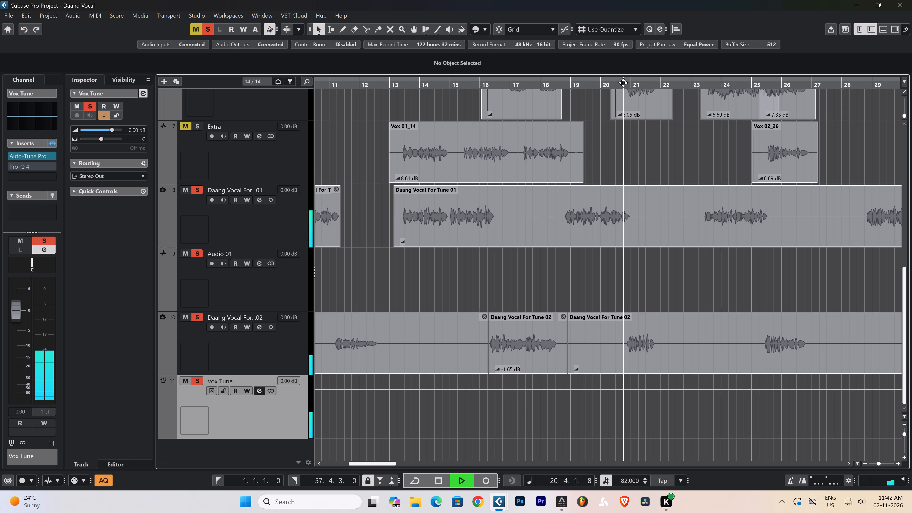
key(h)
key(h)
key(h)
key(h)
key(h)
key(h)
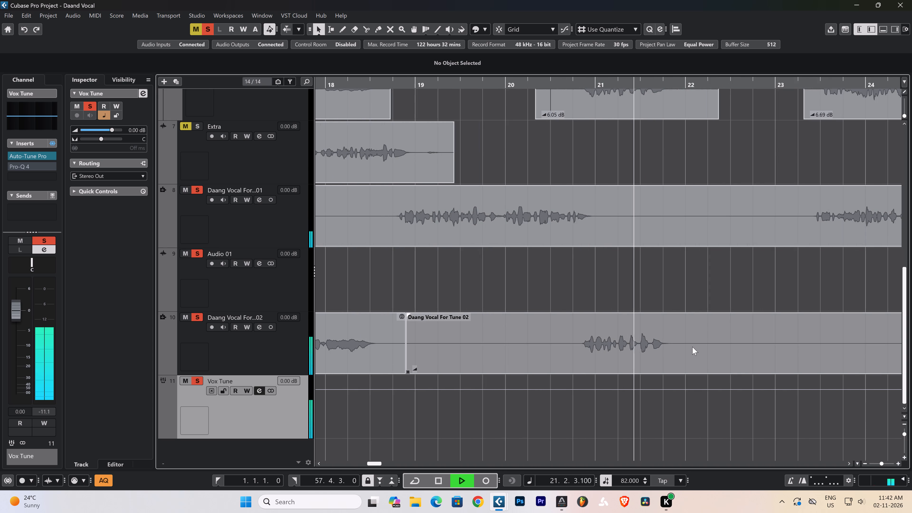
Open the Daang Vocal For Tune 02 event containing the bar 21 phrase in the Melodyne editor and play that phrase.
click(581, 84)
double_click(604, 356)
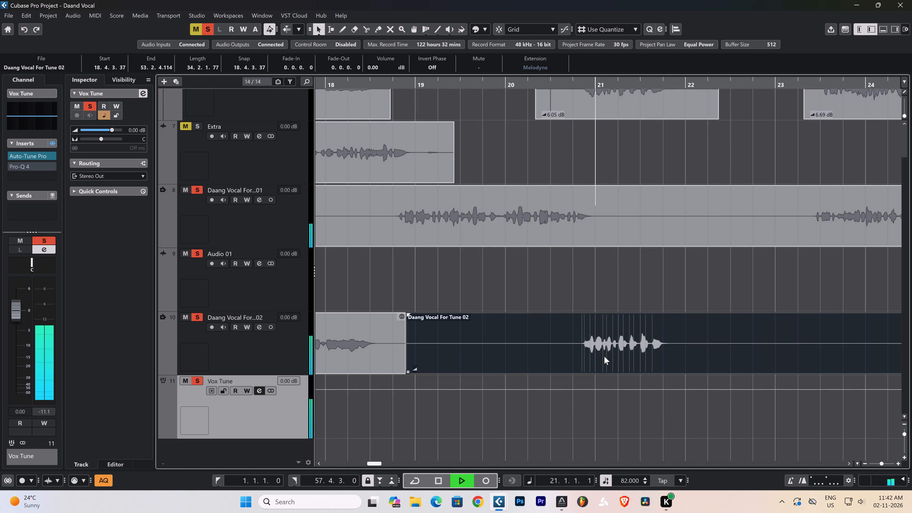
key(space)
key(space)
key(h)
key(h)
key(h)
key(h)
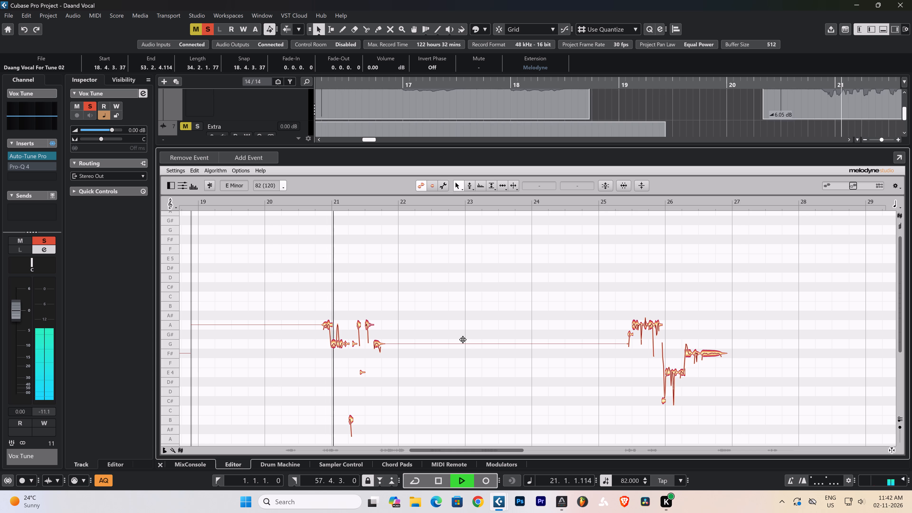
click(451, 334)
key(space)
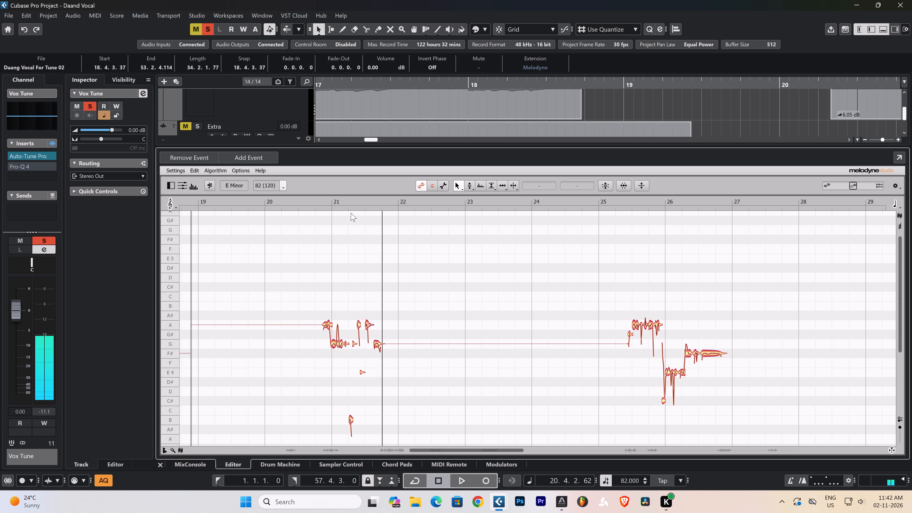
drag(310, 203, 332, 256)
key(space)
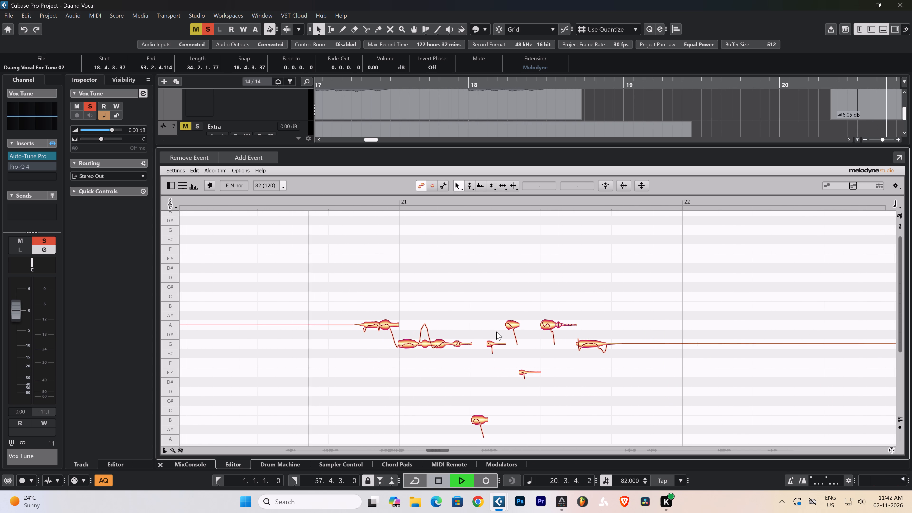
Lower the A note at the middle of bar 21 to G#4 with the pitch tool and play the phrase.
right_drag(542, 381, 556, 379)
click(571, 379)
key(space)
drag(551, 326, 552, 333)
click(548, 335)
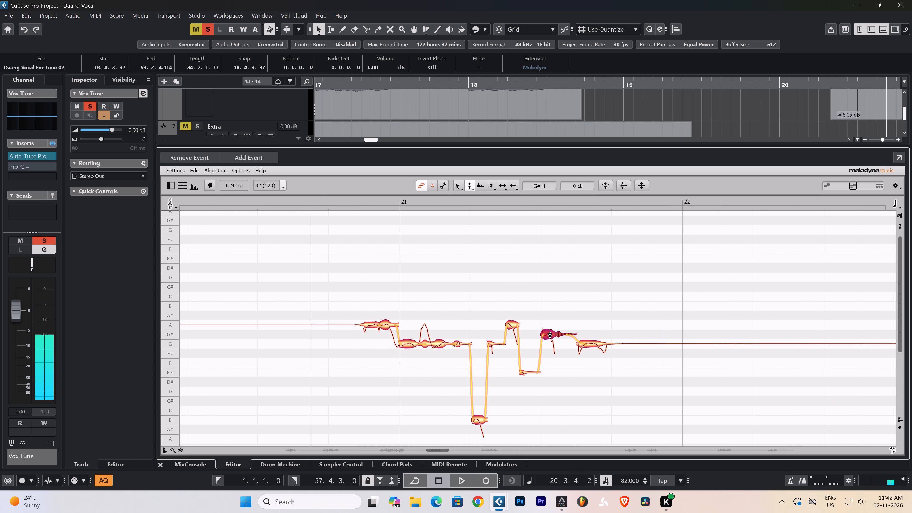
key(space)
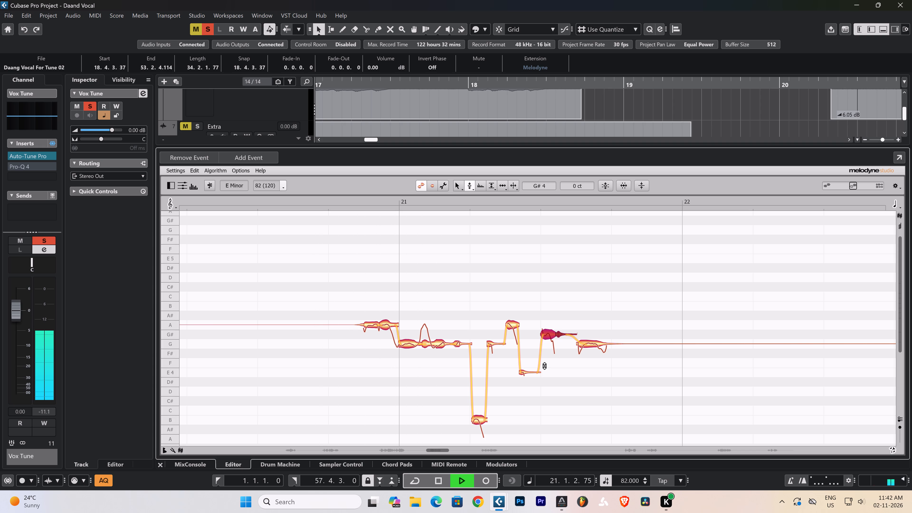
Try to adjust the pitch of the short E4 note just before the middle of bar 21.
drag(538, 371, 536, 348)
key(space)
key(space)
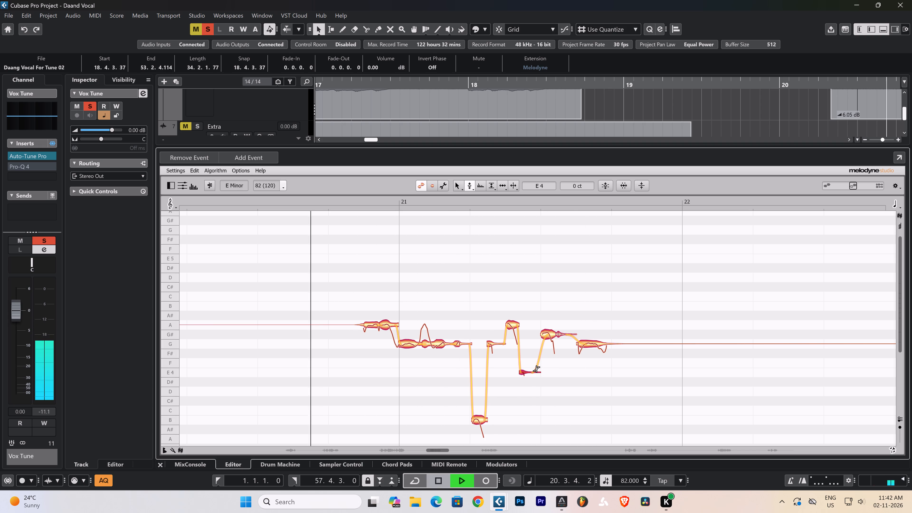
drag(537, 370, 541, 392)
Move the note at the middle of bar 21 to A#4, play the phrase and close the Melodyne editor.
drag(547, 339, 546, 315)
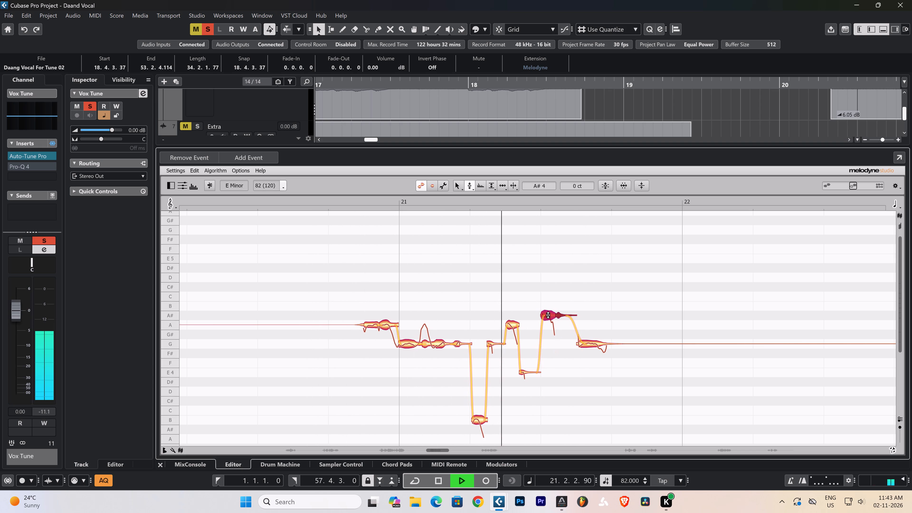
key(space)
key(space)
drag(570, 317, 562, 300)
click(562, 352)
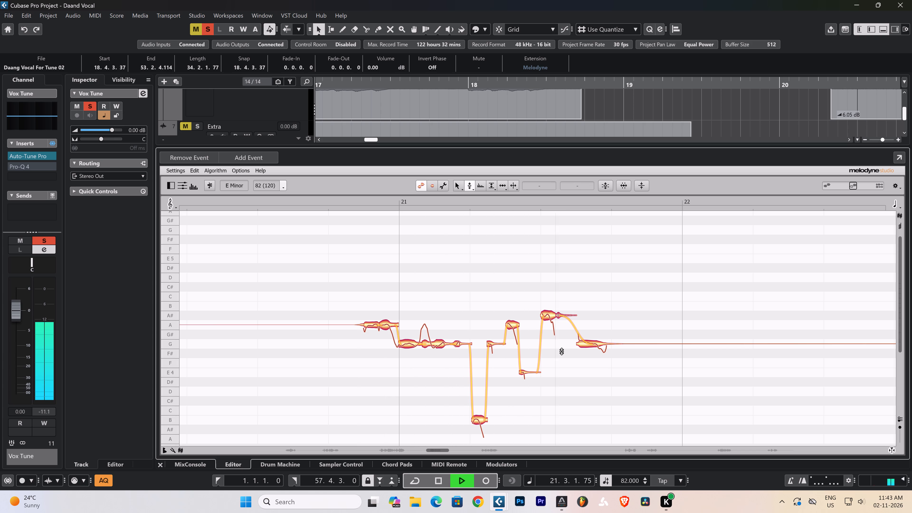
click(160, 462)
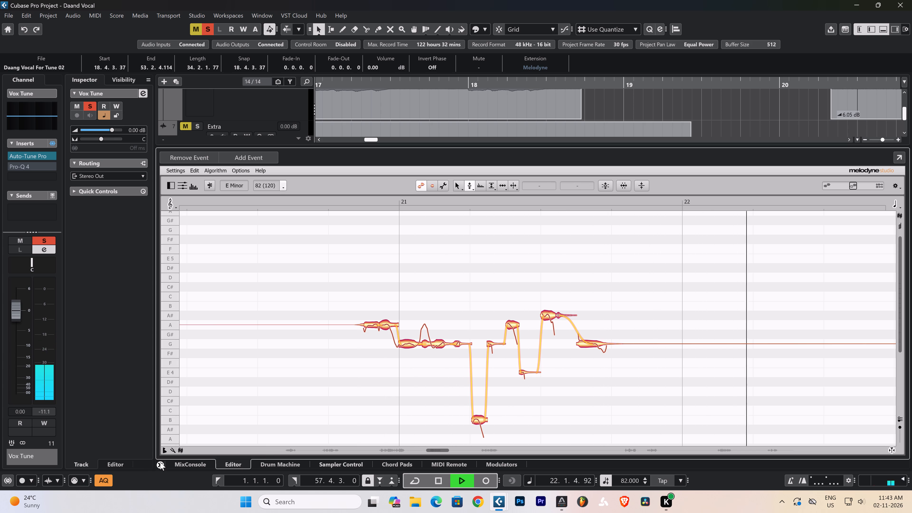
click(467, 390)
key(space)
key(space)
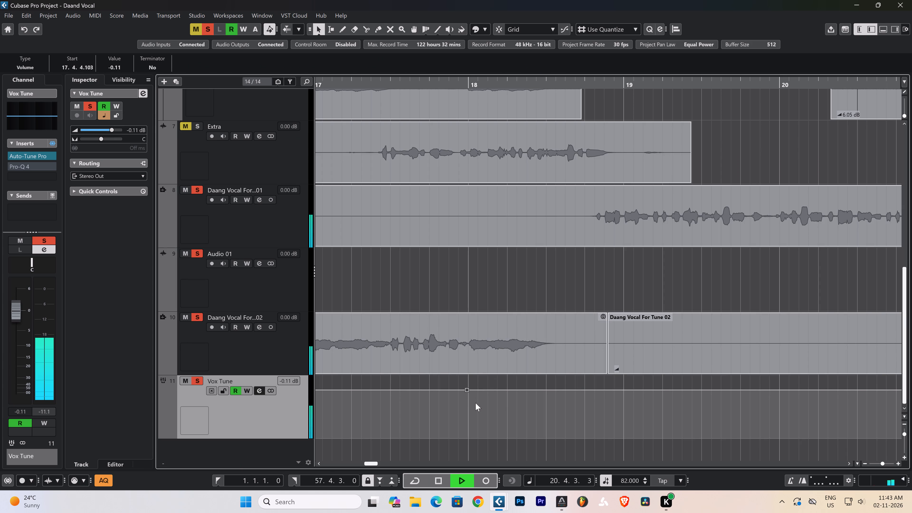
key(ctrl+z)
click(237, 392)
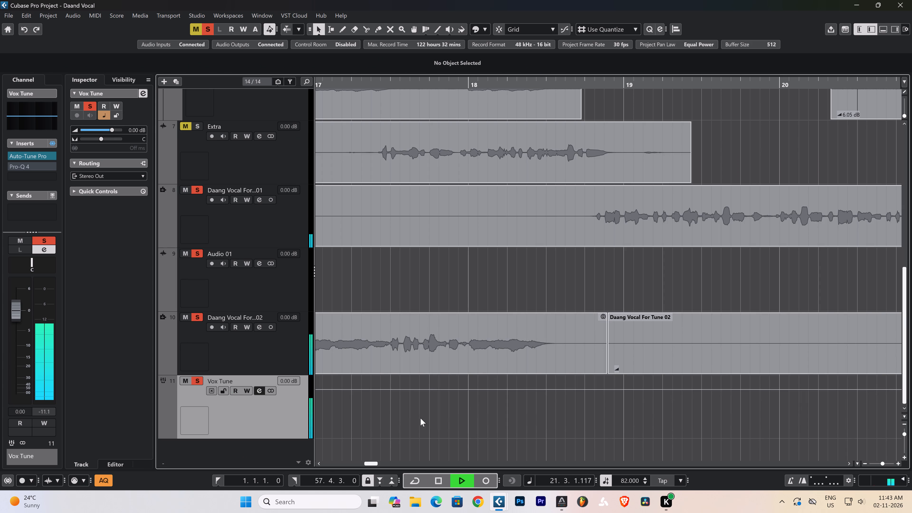
Listen to the vocal tracks from about bar 21 to bar 25, examining the Daang Vocal For Tune 01 and 02 events.
click(452, 425)
key(g)
key(g)
key(g)
key(g)
key(g)
key(g)
key(g)
key(g)
key(g)
key(g)
key(g)
key(g)
key(g)
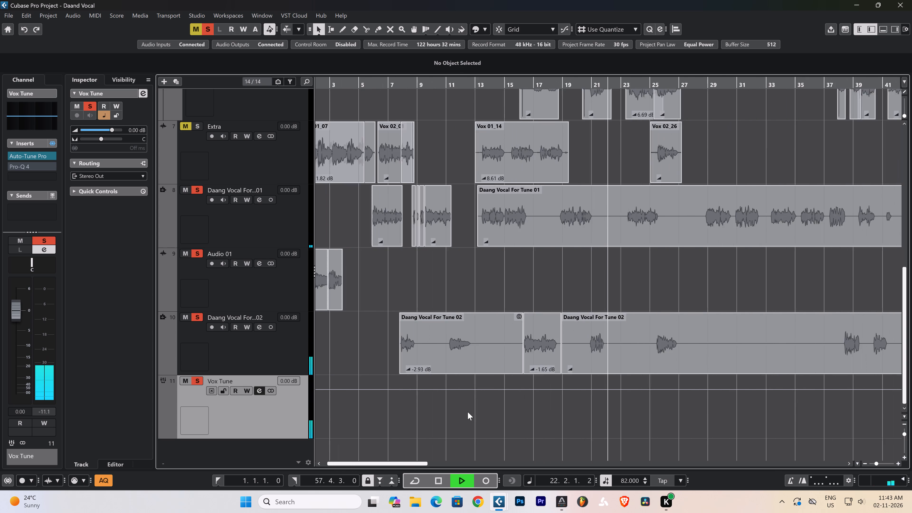
key(g)
text(hh)
key(h)
key(h)
key(h)
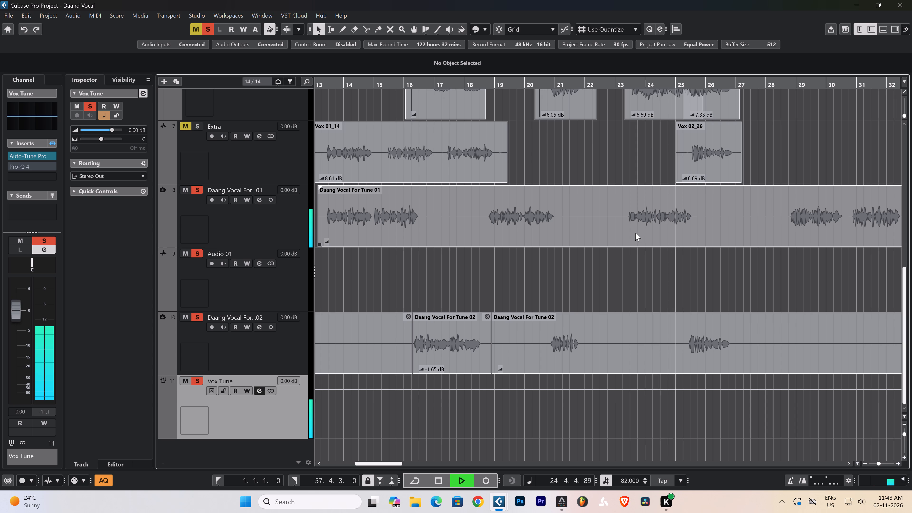
Save the vocal project with the corrected note.
key(ctrl+s)
Listen to the soloed vocal tracks from about bar 24 to bar 27, checking the tuned phrases.
key(g)
key(g)
key(g)
key(g)
key(g)
key(g)
key(g)
key(g)
key(g)
key(g)
key(g)
key(g)
key(g)
key(g)
key(g)
key(g)
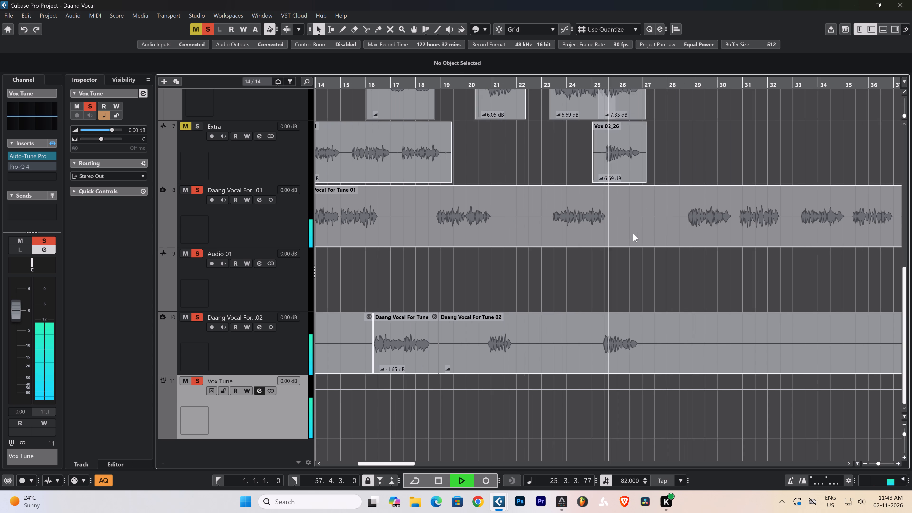
key(h)
key(h)
key(h)
key(h)
key(h)
key(h)
key(h)
key(h)
key(h)
key(h)
key(h)
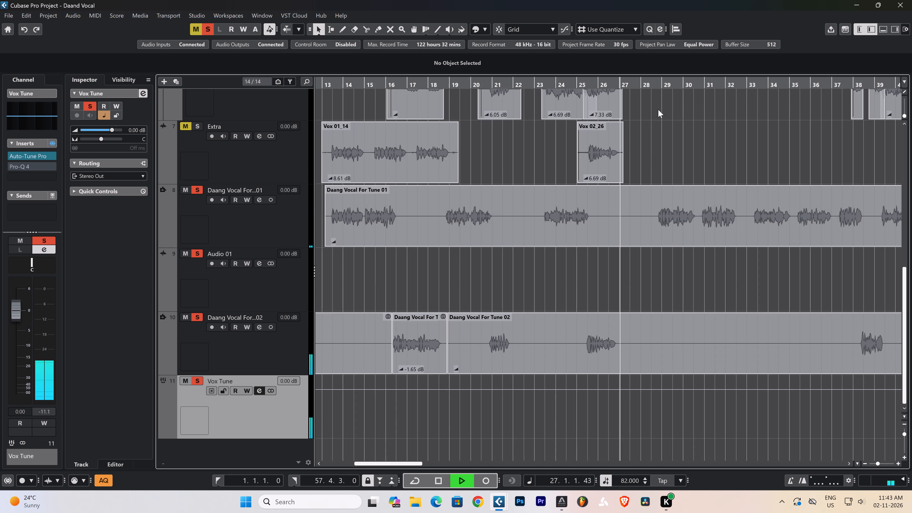
Play the Daang Vocal For Tune 01 phrases from about bar 29 to bar 33, checking their tuning.
click(659, 84)
key(h)
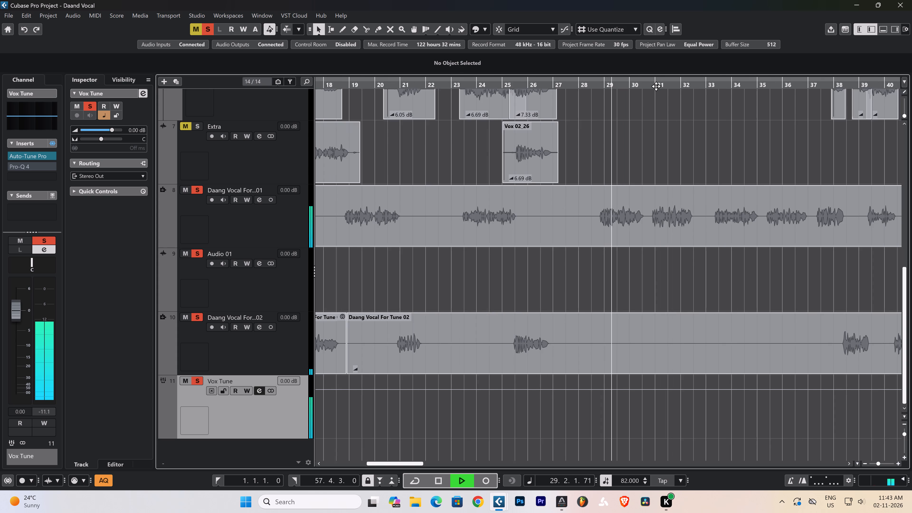
text(hhhhhh)
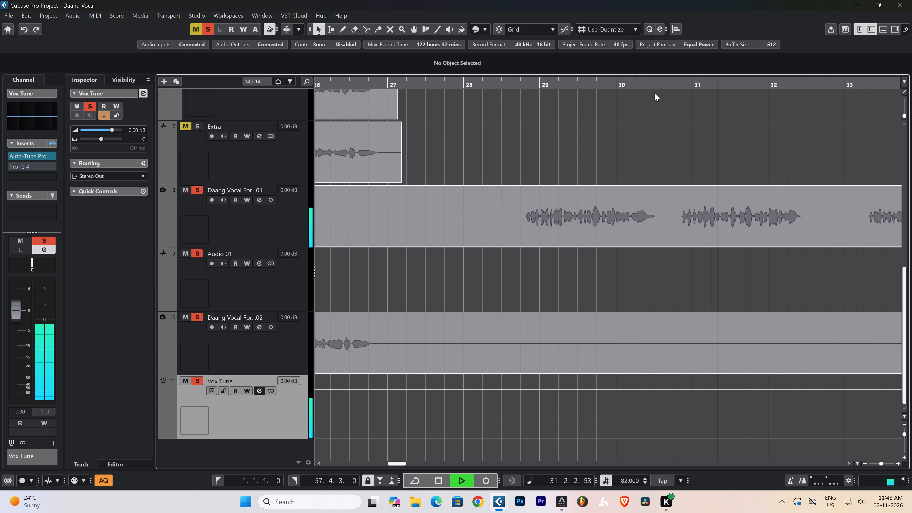
text(gggggggg)
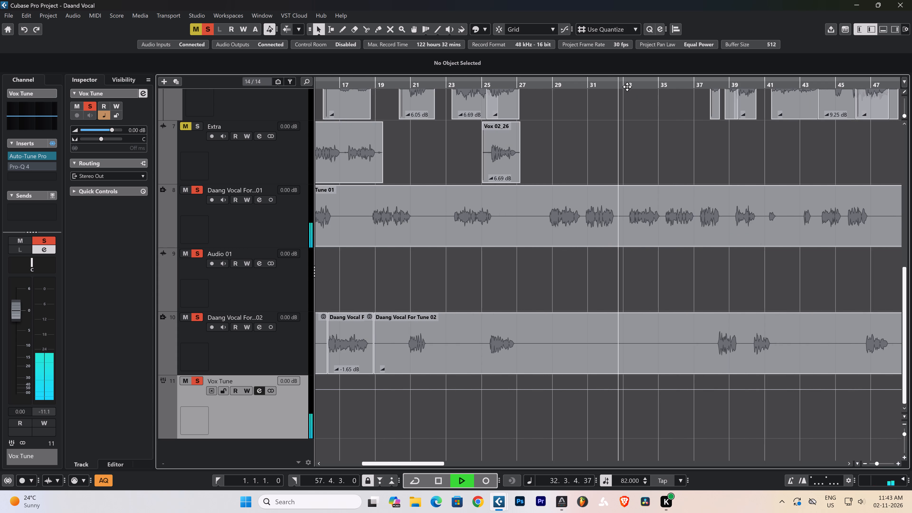
click(627, 89)
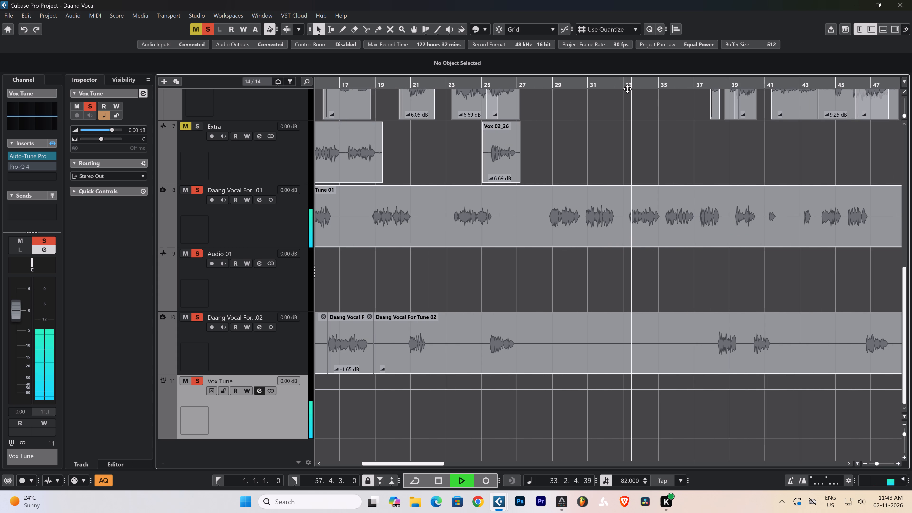
Save the vocal project.
key(ctrl+s)
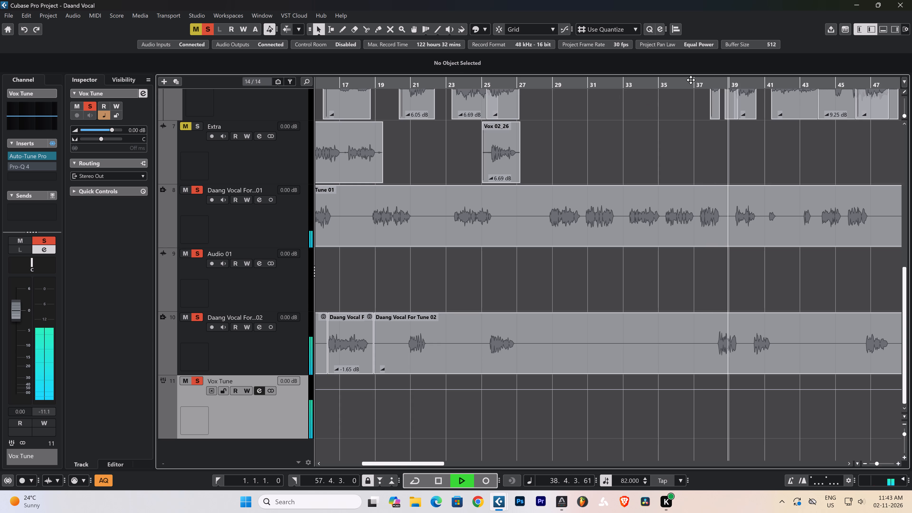
Listen to the Daang Vocal For Tune 01 and 02 phrases from about bar 37 to bar 44.
click(699, 85)
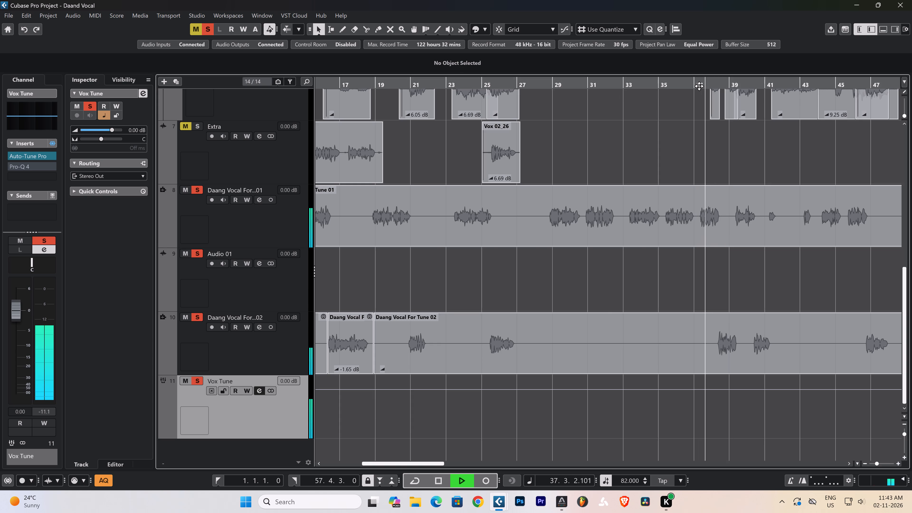
key(h)
key(h)
key(h)
key(h)
key(h)
key(h)
key(h)
key(h)
key(h)
key(h)
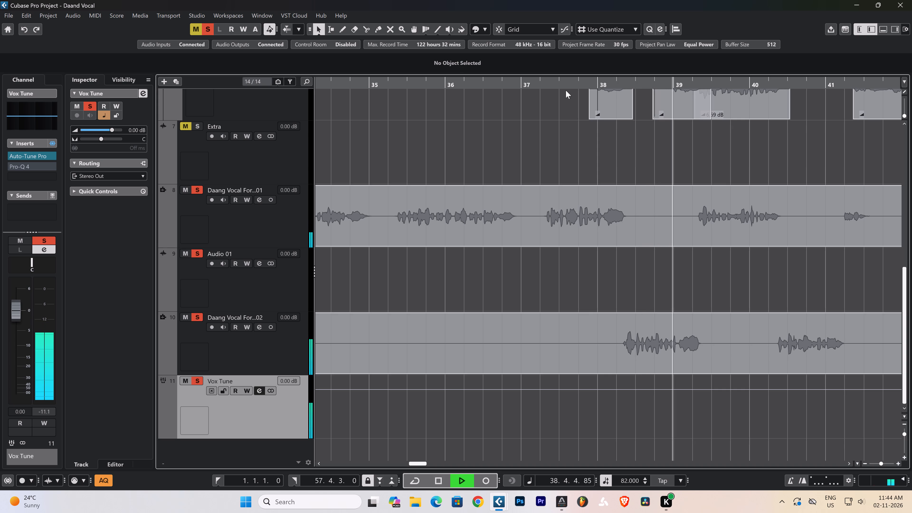
text(gg)
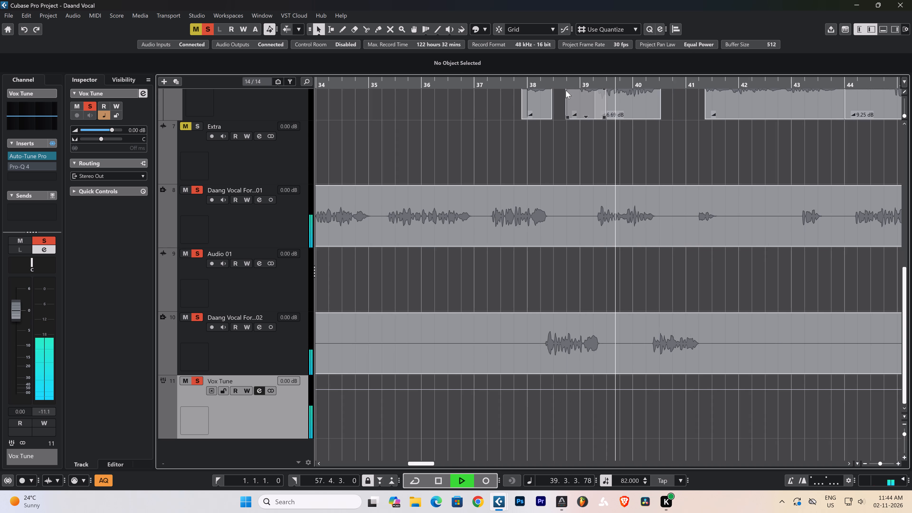
key(g)
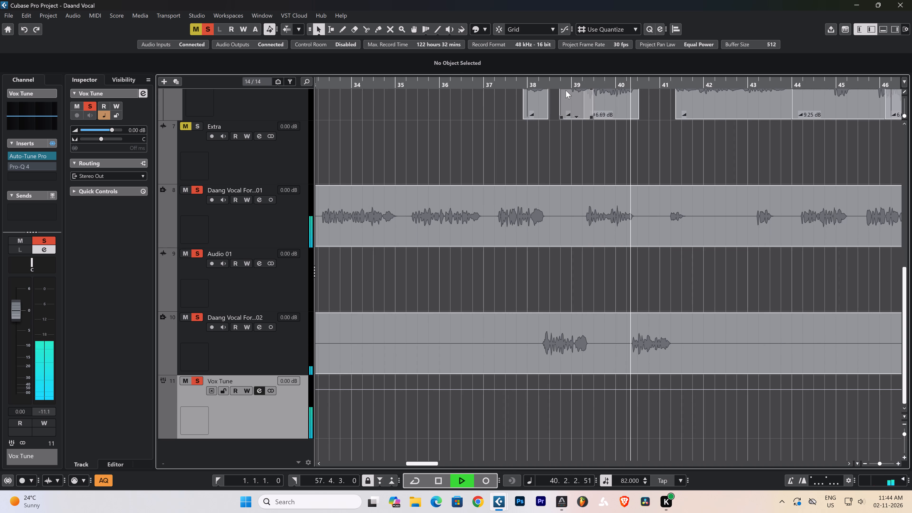
key(h)
text(hh)
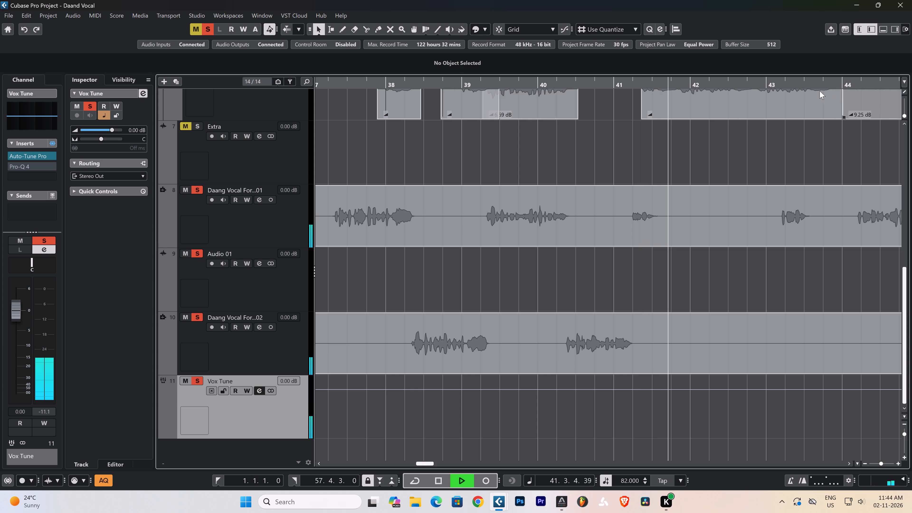
click(766, 88)
text(gggggg)
text(hh)
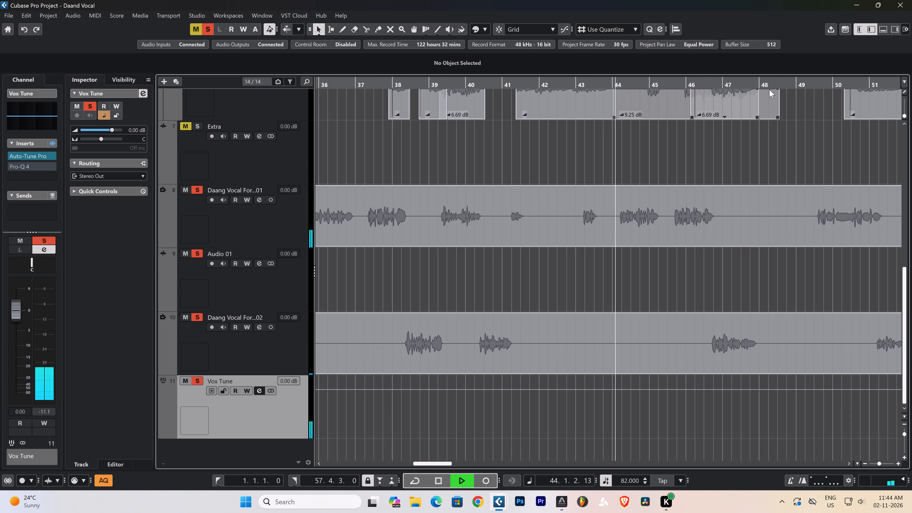
Save the vocal project during playback around bar 44.
key(ctrl+s)
Listen to the vocal phrases from about bar 44 to bar 50, replaying the passage from bar 45.
text(hh)
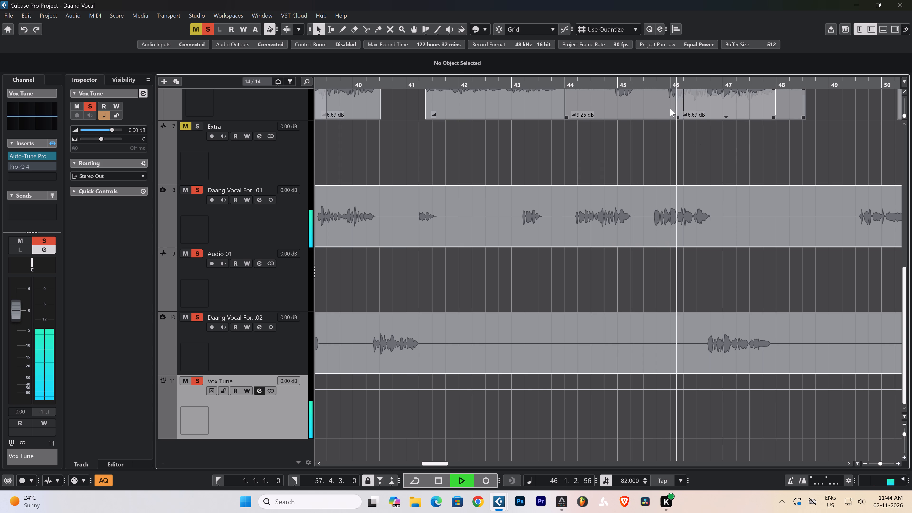
click(639, 86)
key(h)
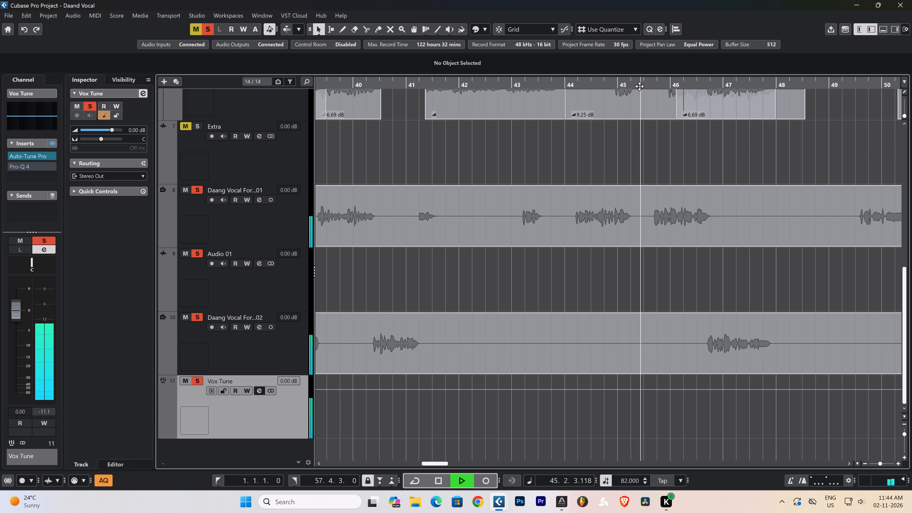
text(hh)
text(hh)
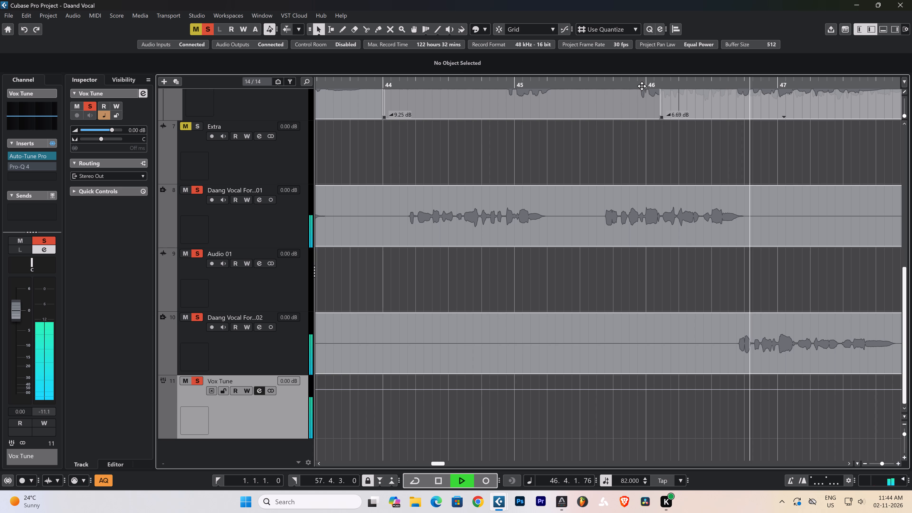
text(ggg)
key(g)
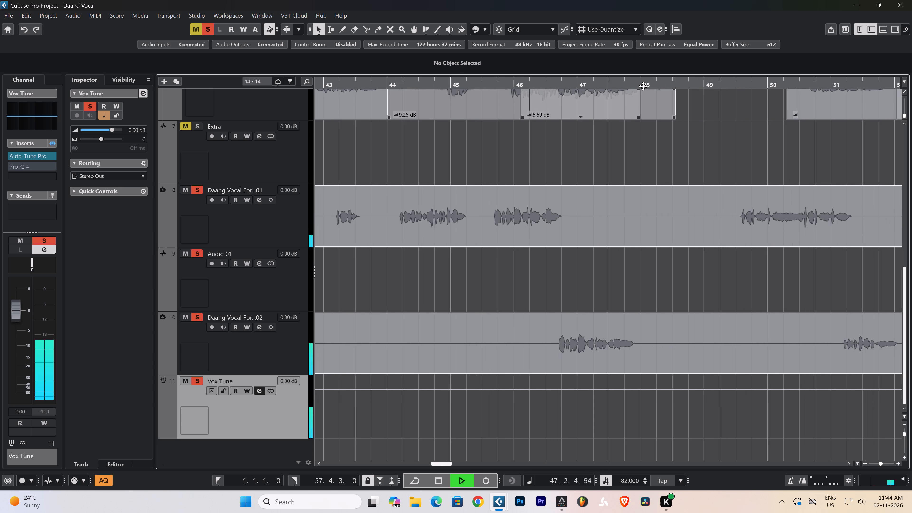
key(g)
key(g)
key(g)
click(668, 86)
text(gg)
Save the vocal project during playback around bar 50.
key(ctrl+s)
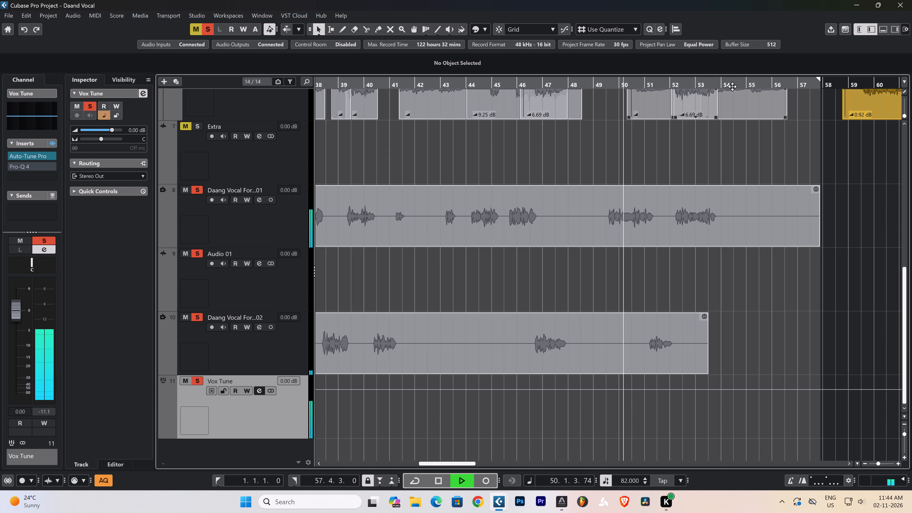
Listen to the remaining vocal phrases up to about bar 53 and stop playback.
text(gg)
key(g)
key(g)
key(g)
key(g)
key(g)
key(g)
key(g)
key(g)
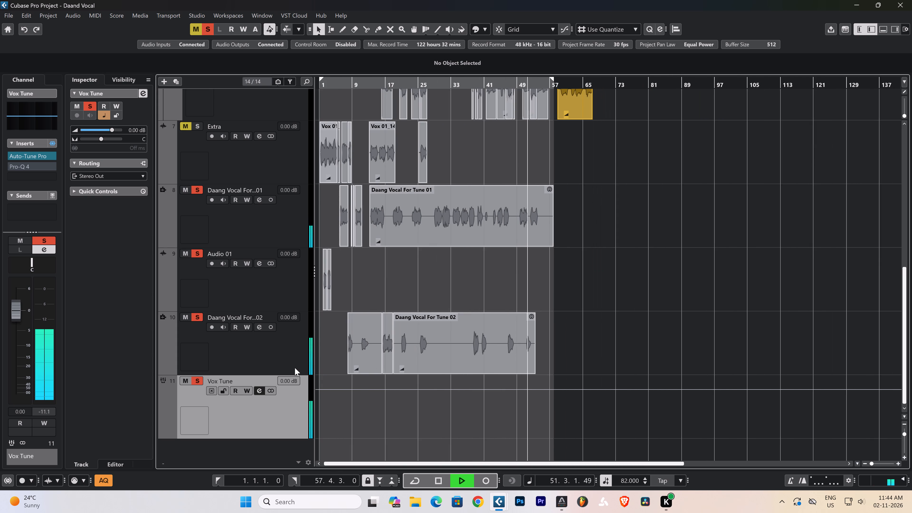
key(h)
key(h)
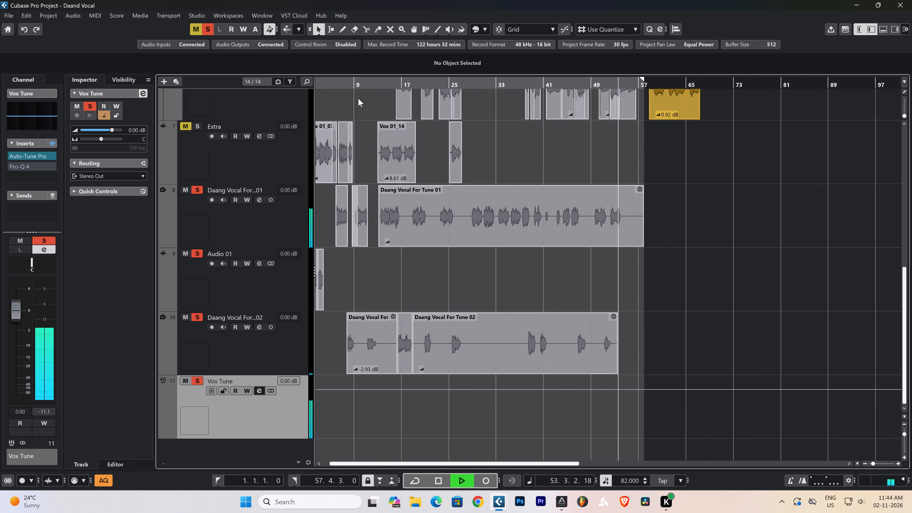
key(space)
Restart playback from bar 1 and take the Daang Vocal For Tune 02 track out of solo.
drag(343, 84, 314, 128)
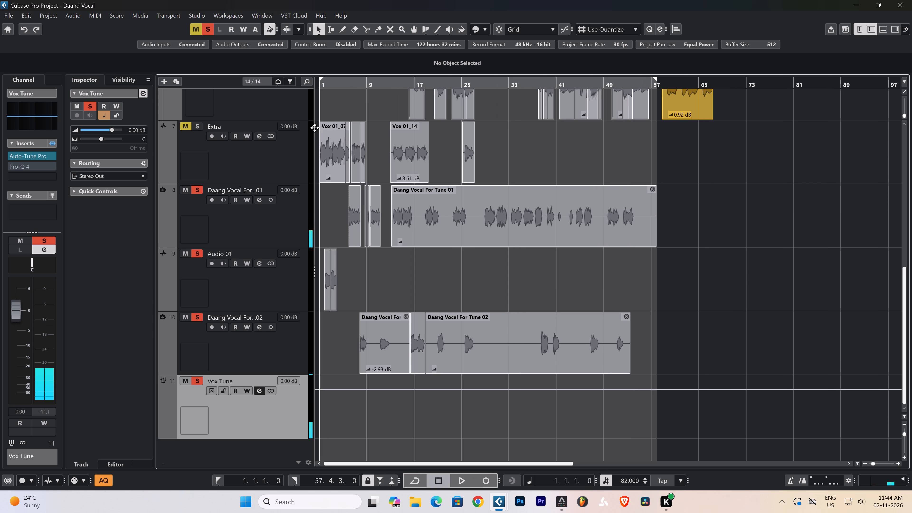
drag(314, 128, 315, 135)
key(space)
click(201, 318)
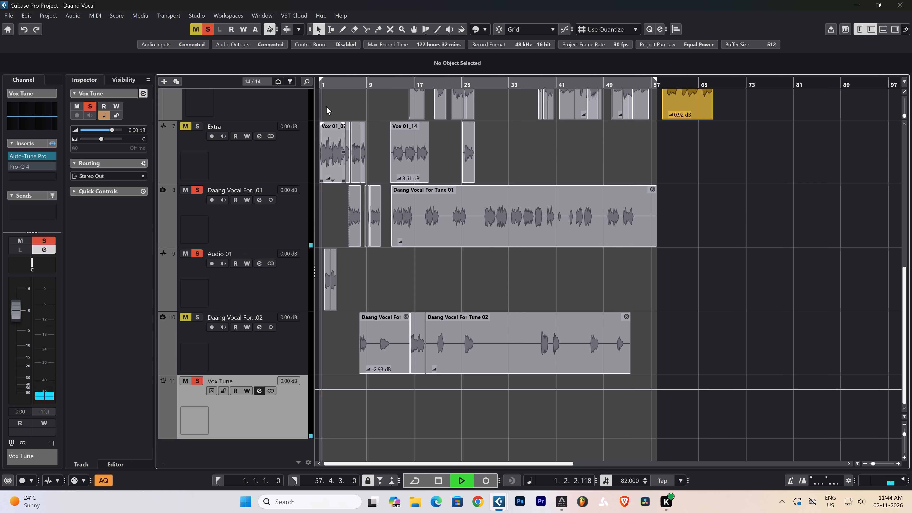
key(h)
key(h)
key(h)
key(h)
key(h)
key(h)
key(h)
key(h)
key(h)
key(h)
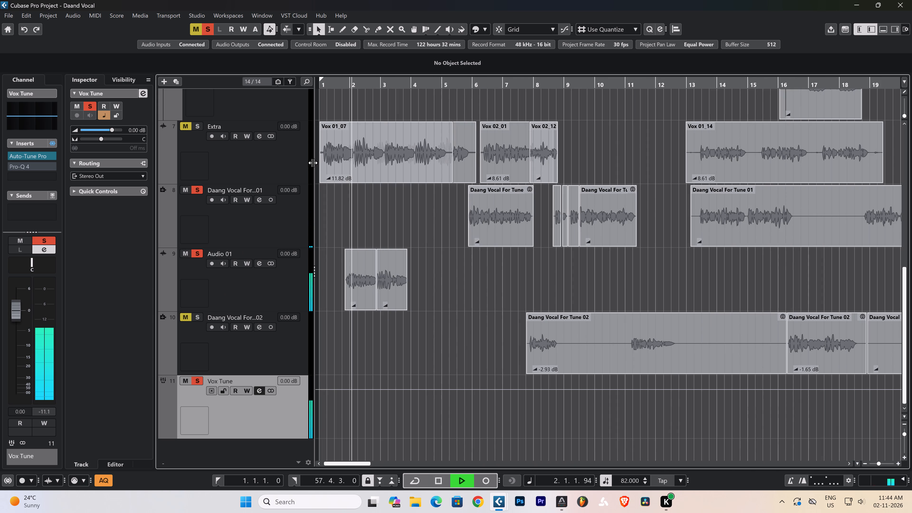
Take the Daang 82 F#m instrumental track out of solo.
scroll(272, 216, down, 1)
scroll(272, 216, up, 4)
scroll(236, 173, up, 4)
click(196, 105)
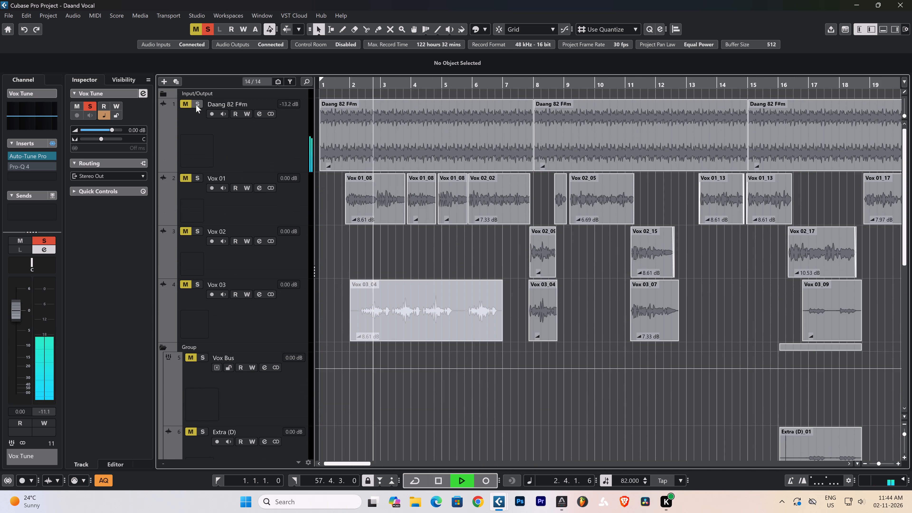
scroll(451, 243, up, 1)
scroll(451, 243, down, 6)
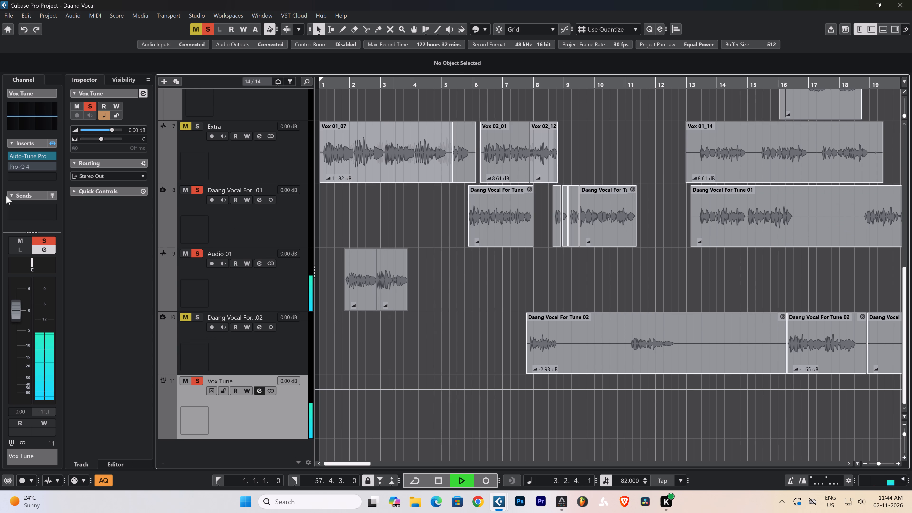
Bypass the Vox Tune group's inserts and replay the opening vocals from around bar 1 without processing.
click(14, 158)
key(space)
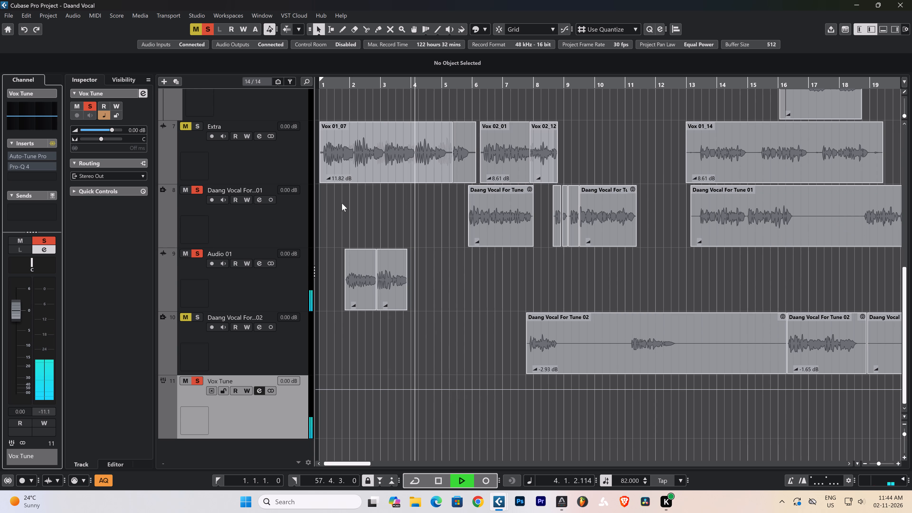
key(space)
click(337, 89)
click(339, 86)
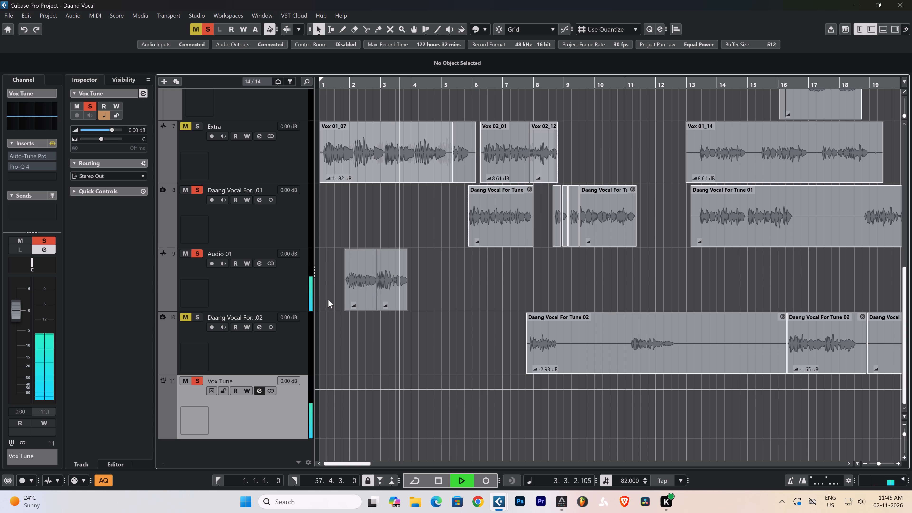
text(gg)
key(space)
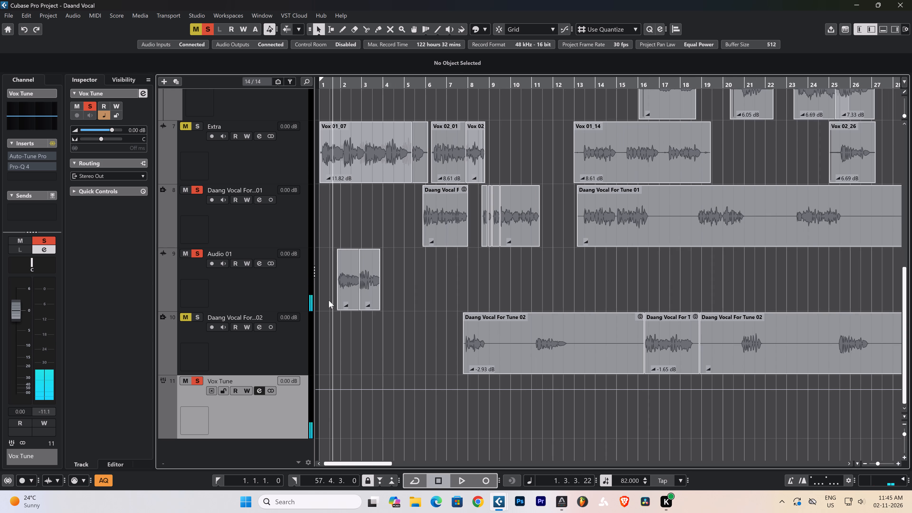
Save the project with the inserts bypassed and the solo states updated.
key(ctrl+s)
Open the audio mixdown export and name the file Daang Vocal For Tune Hogyi.
click(9, 18)
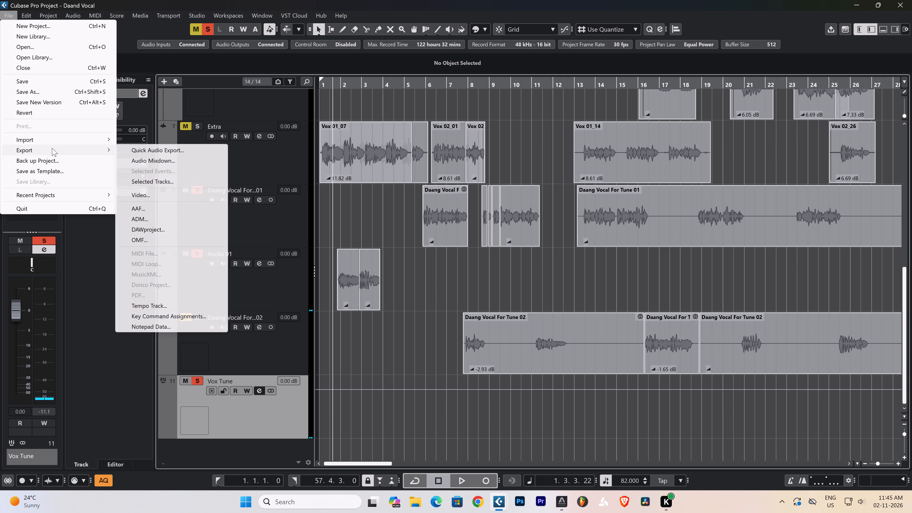
click(147, 163)
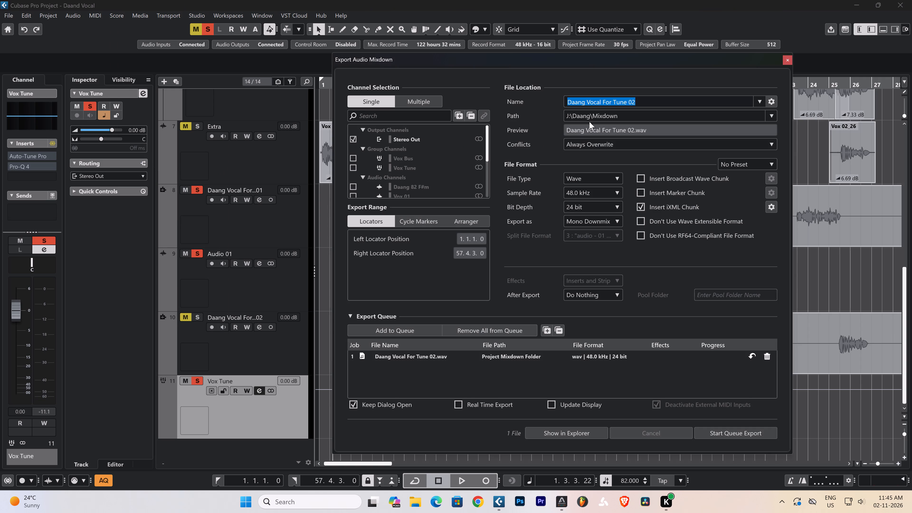
click(644, 101)
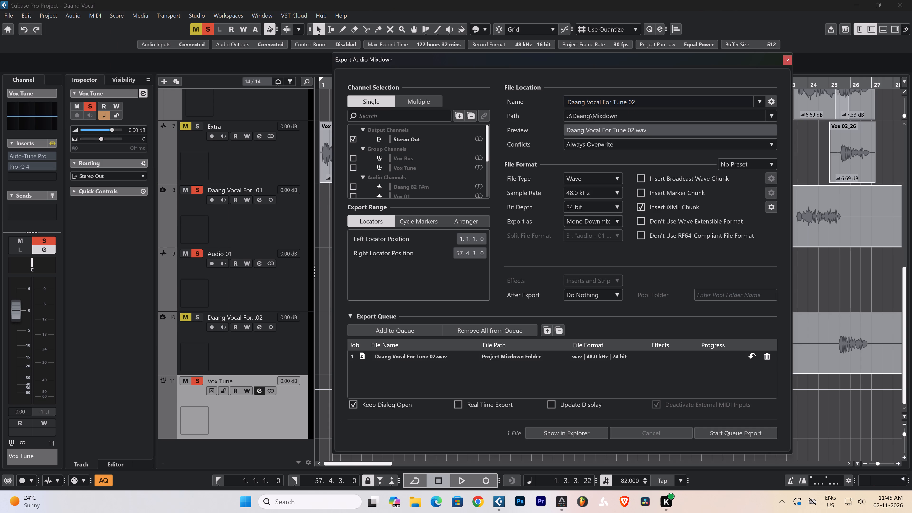
double_click(649, 99)
key(BackSpace)
key(BackSpace)
key(BackSpace)
key(BackSpace)
key(BackSpace)
key(BackSpace)
text(ogyi)
Complete the mixdown name as Daang Vocal For Tune Hogyi 01 and export it in place of the old queued job.
key(space)
text(01)
key(Return)
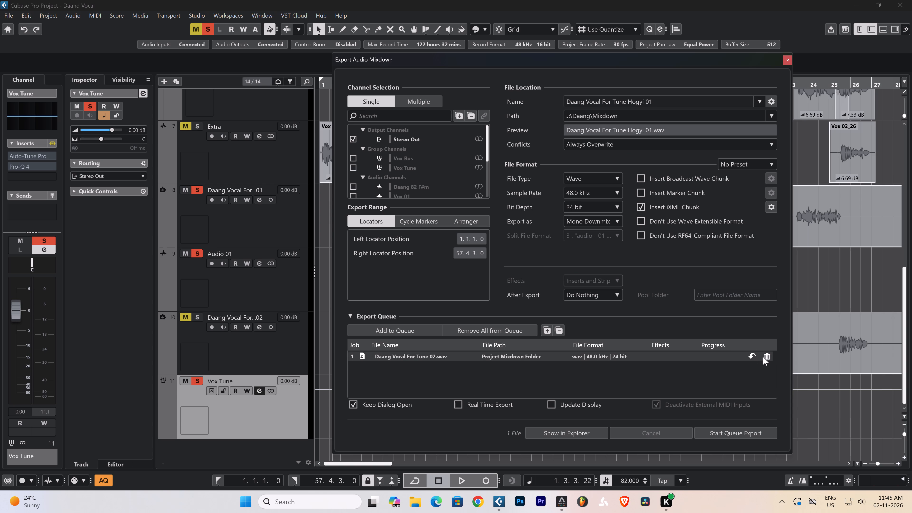
click(766, 359)
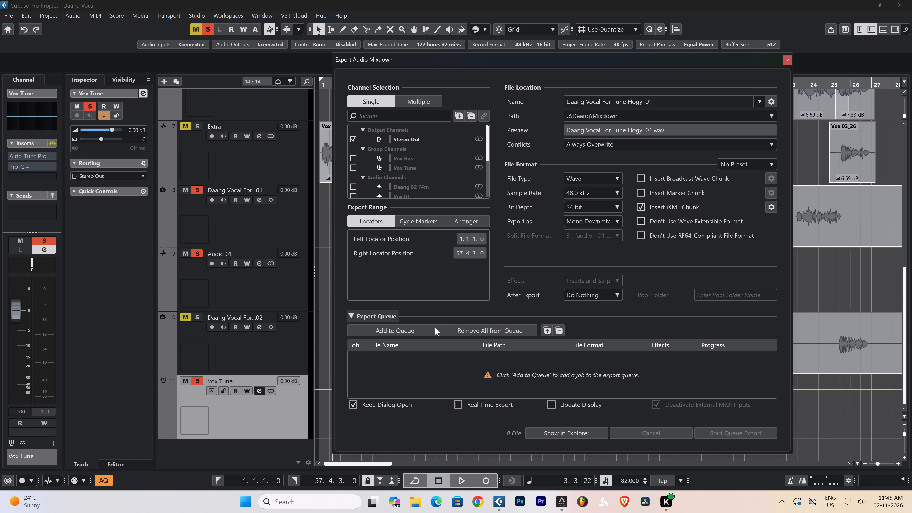
click(429, 334)
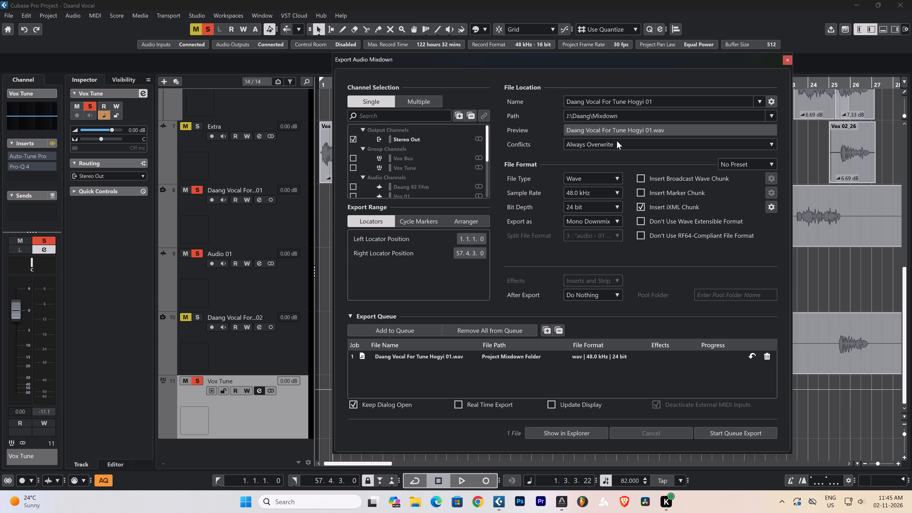
click(743, 433)
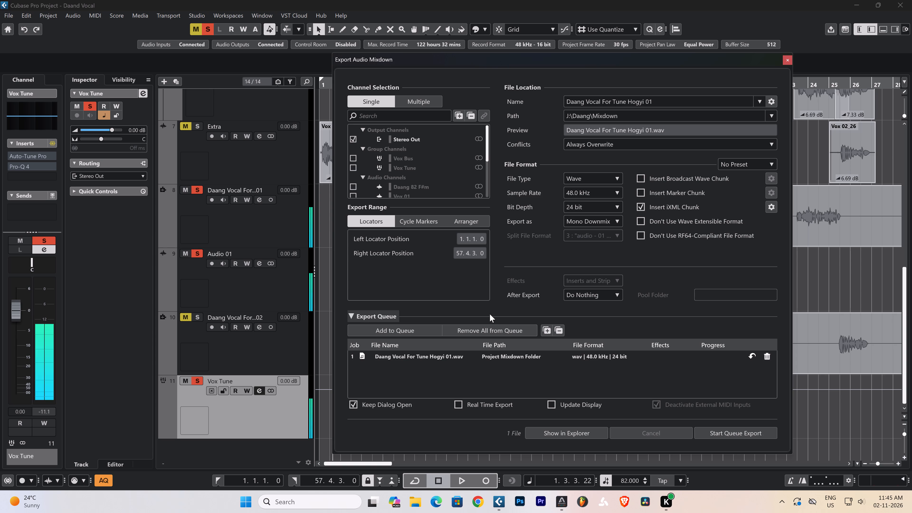
Solo the Daang Vocal For Tune 02 track and take Audio 01 and Daang Vocal For Tune 01 out of solo.
click(199, 316)
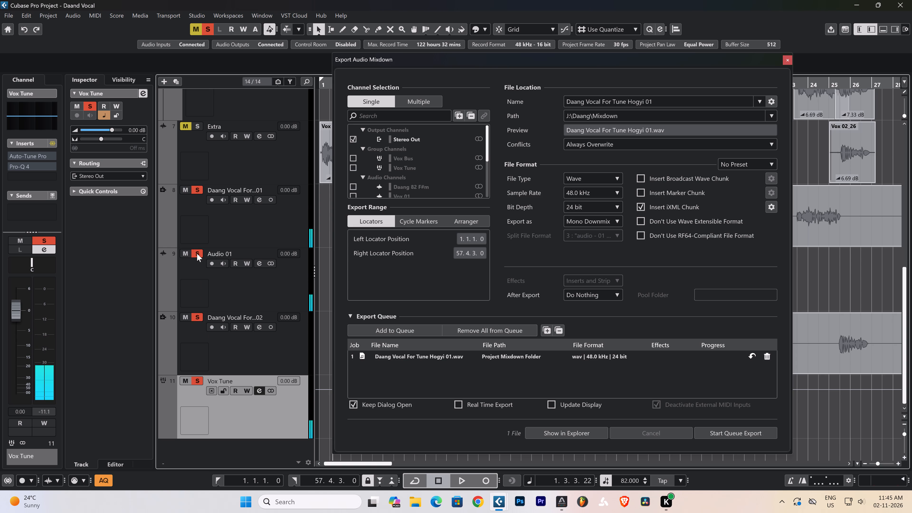
click(197, 252)
click(199, 191)
click(232, 345)
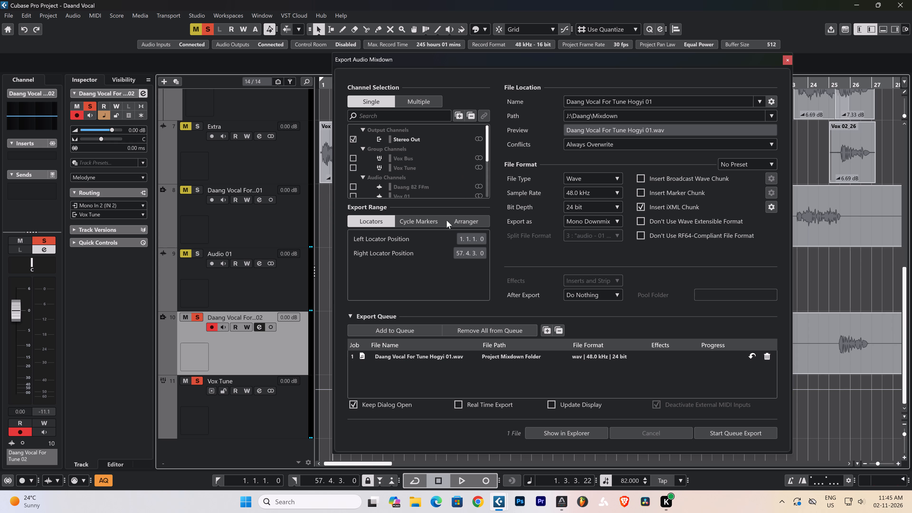
click(260, 405)
click(266, 352)
Export the mixdown as Daang Vocal For Tune Hogyi 02, replacing the previous queued job, and close the export dialog.
double_click(669, 100)
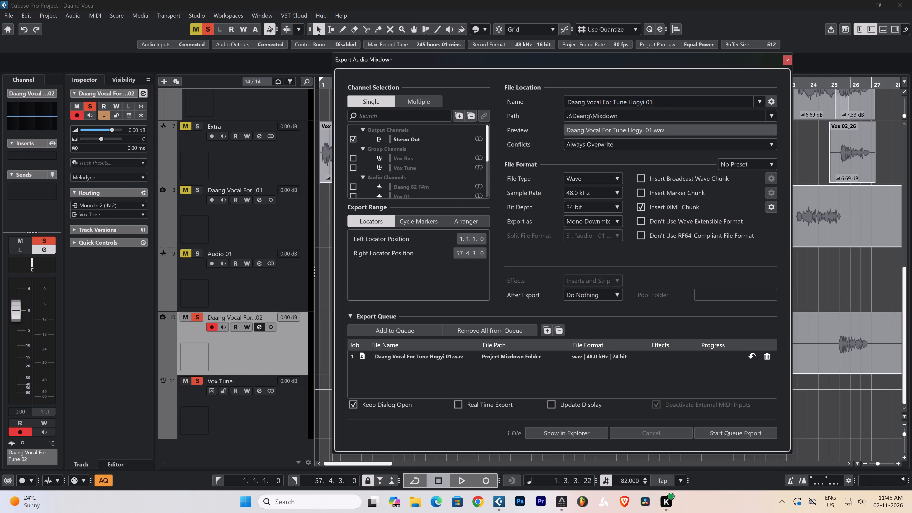
key(BackSpace)
key(2)
click(678, 258)
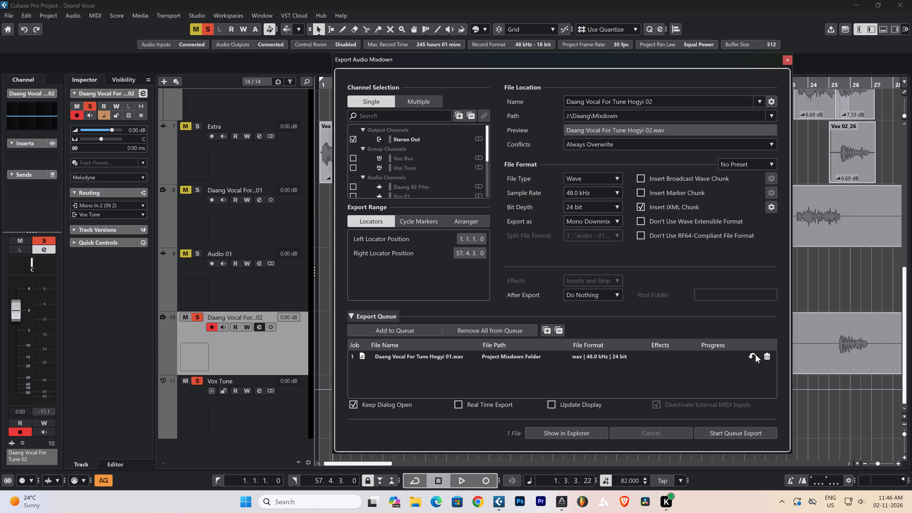
click(768, 356)
click(409, 330)
click(711, 434)
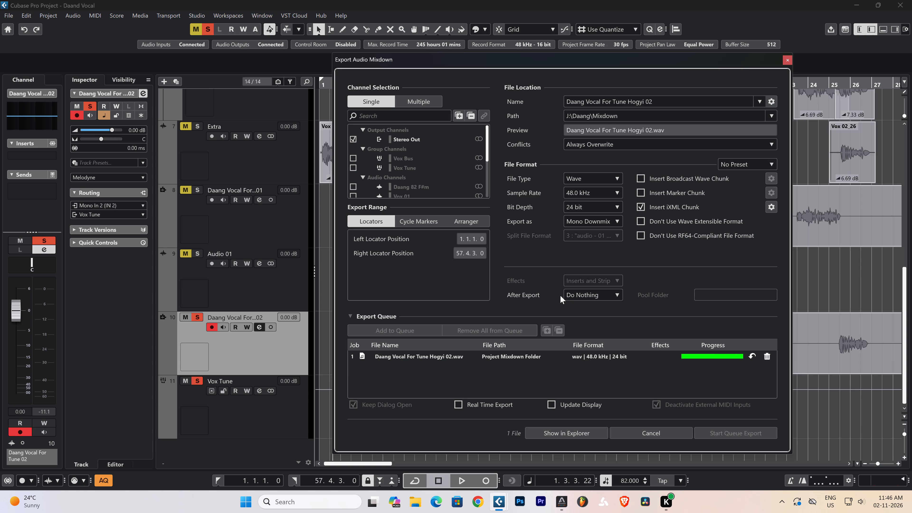
click(285, 350)
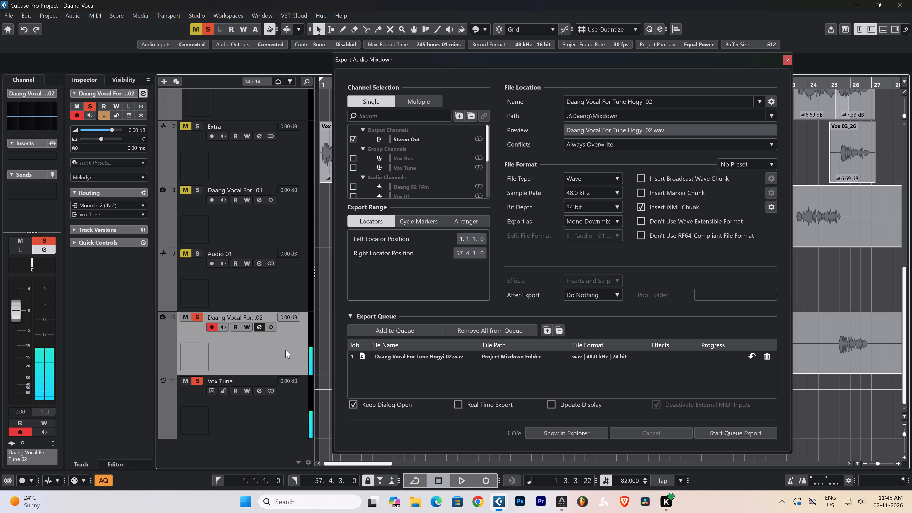
click(784, 61)
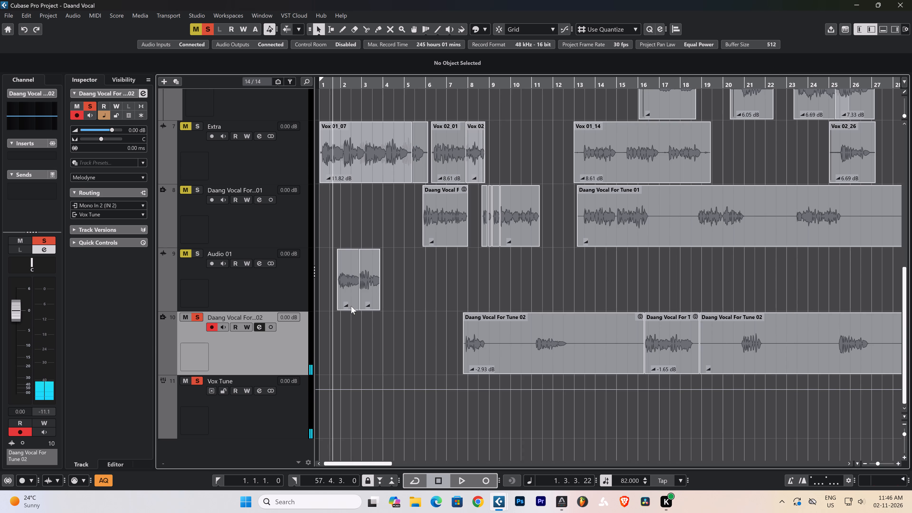
Save the project with only the Daang Vocal For Tune 02 vocal track soloed into Vox Tune.
click(275, 343)
key(ctrl+s)
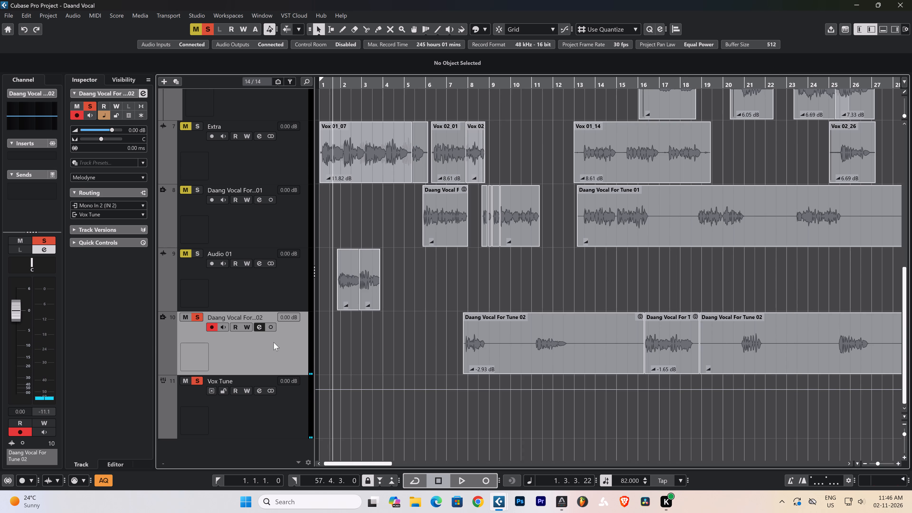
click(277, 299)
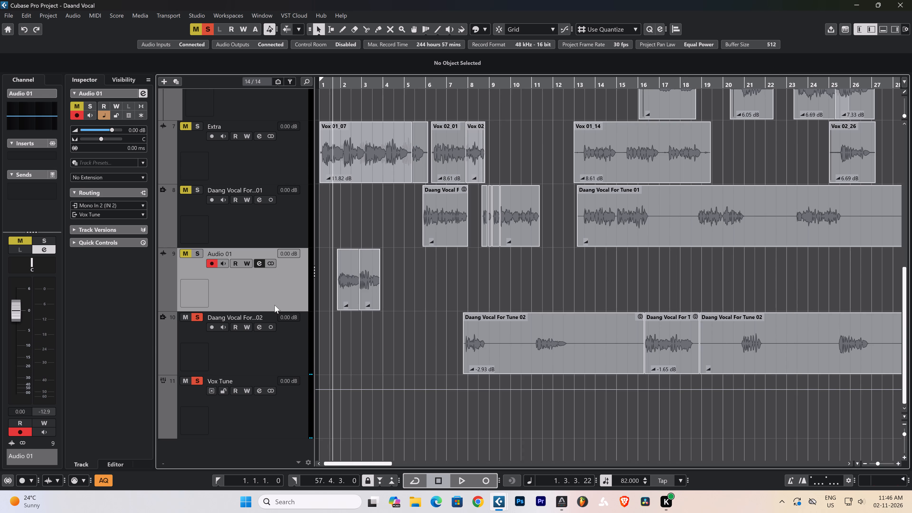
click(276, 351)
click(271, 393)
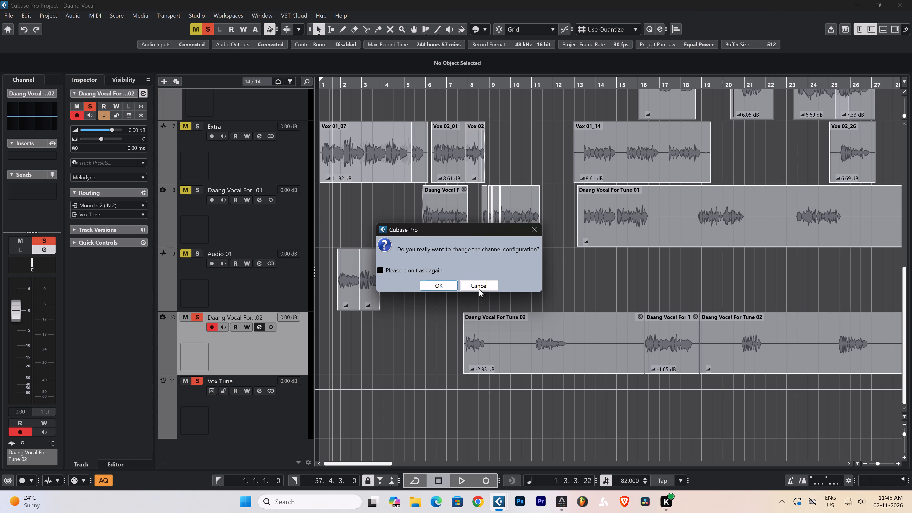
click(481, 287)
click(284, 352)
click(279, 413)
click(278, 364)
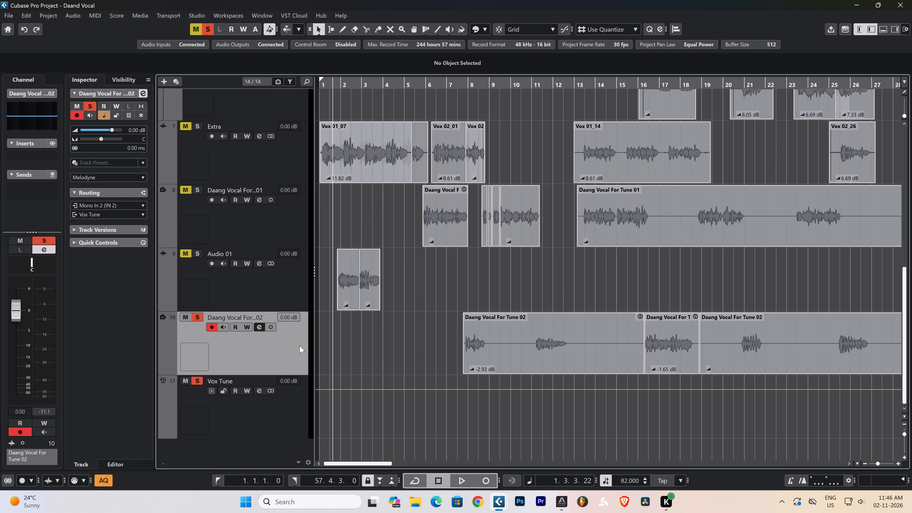
Save the Daand Vocal project once more and close it.
key(ctrl+s)
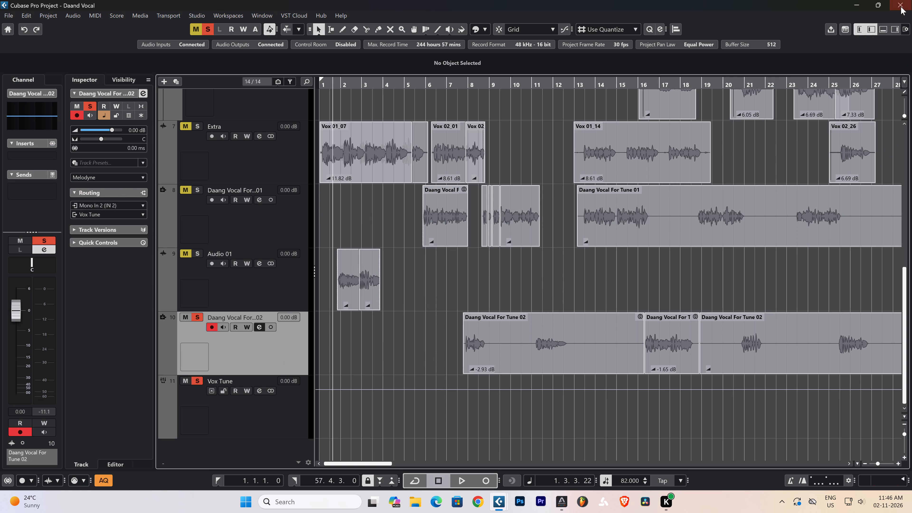
click(901, 7)
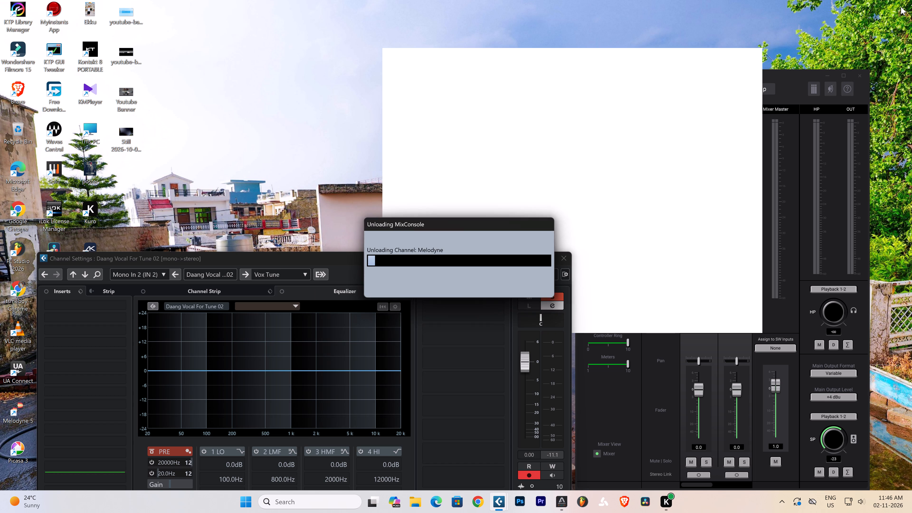